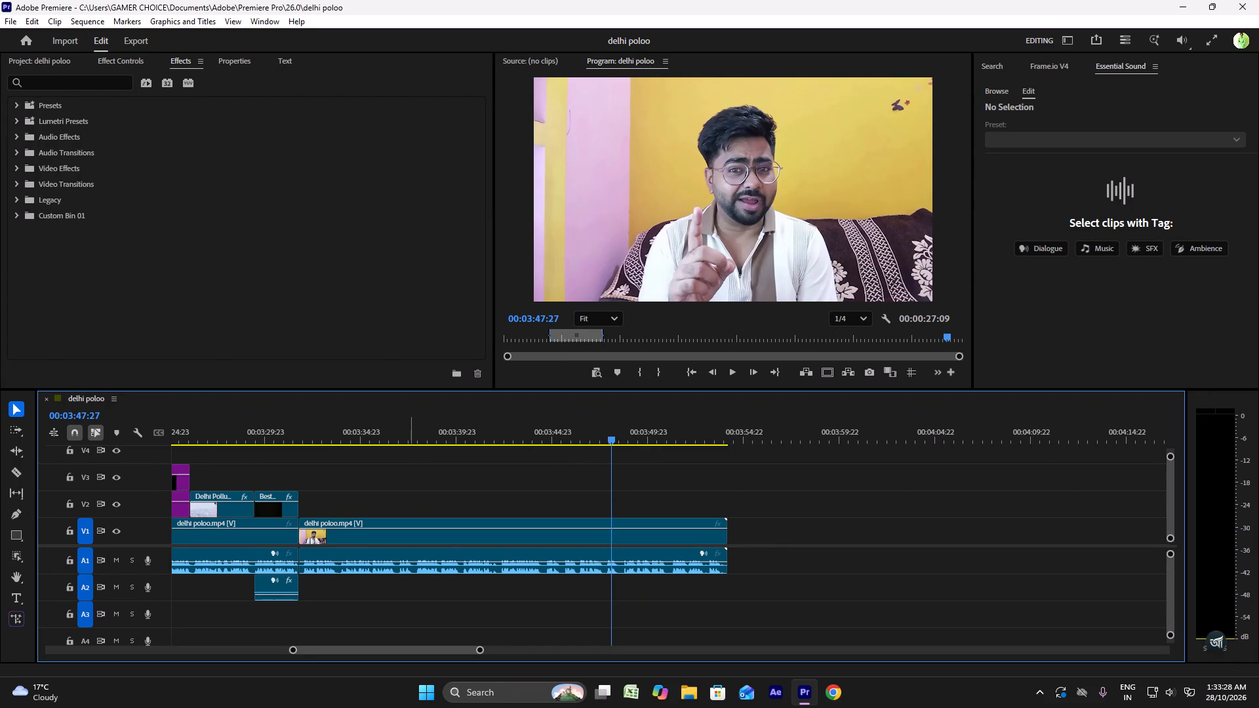
Play the delhi poloo sequence from the playhead through the end of the last clip to review it.
key("space")
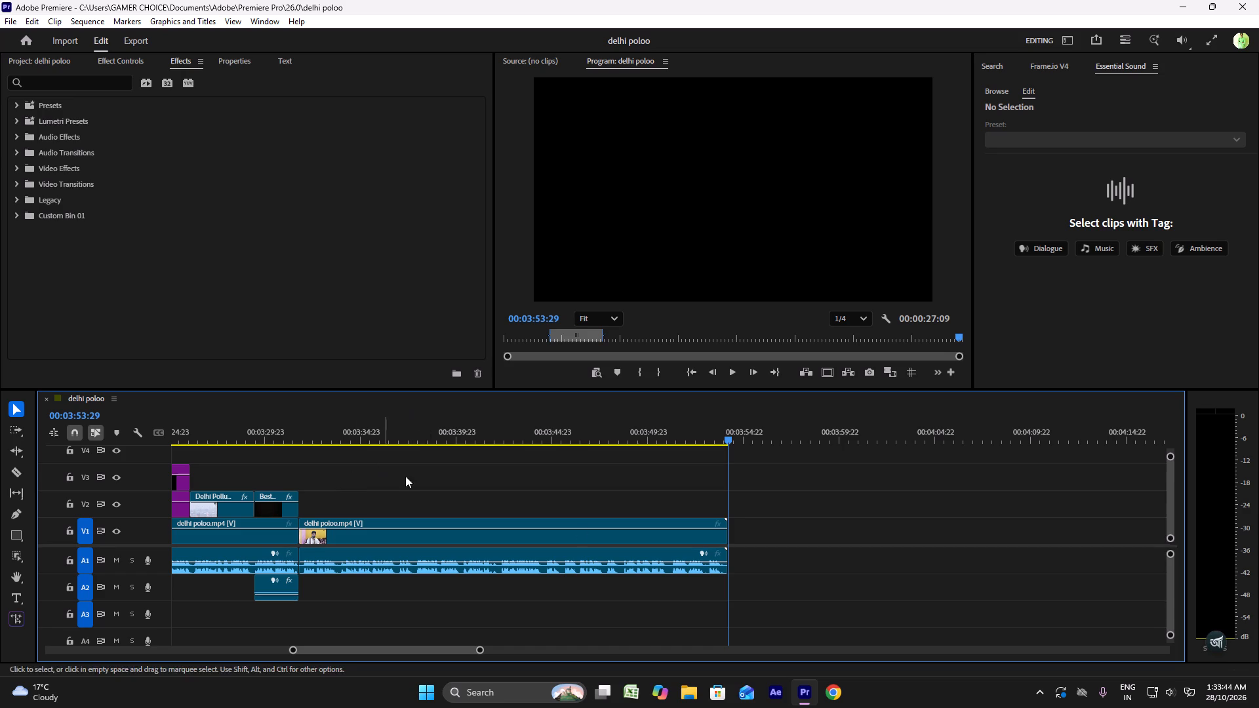
Switch to Google Chrome, restore the pages from the previous session and open a new blank tab.
left_click(826, 697)
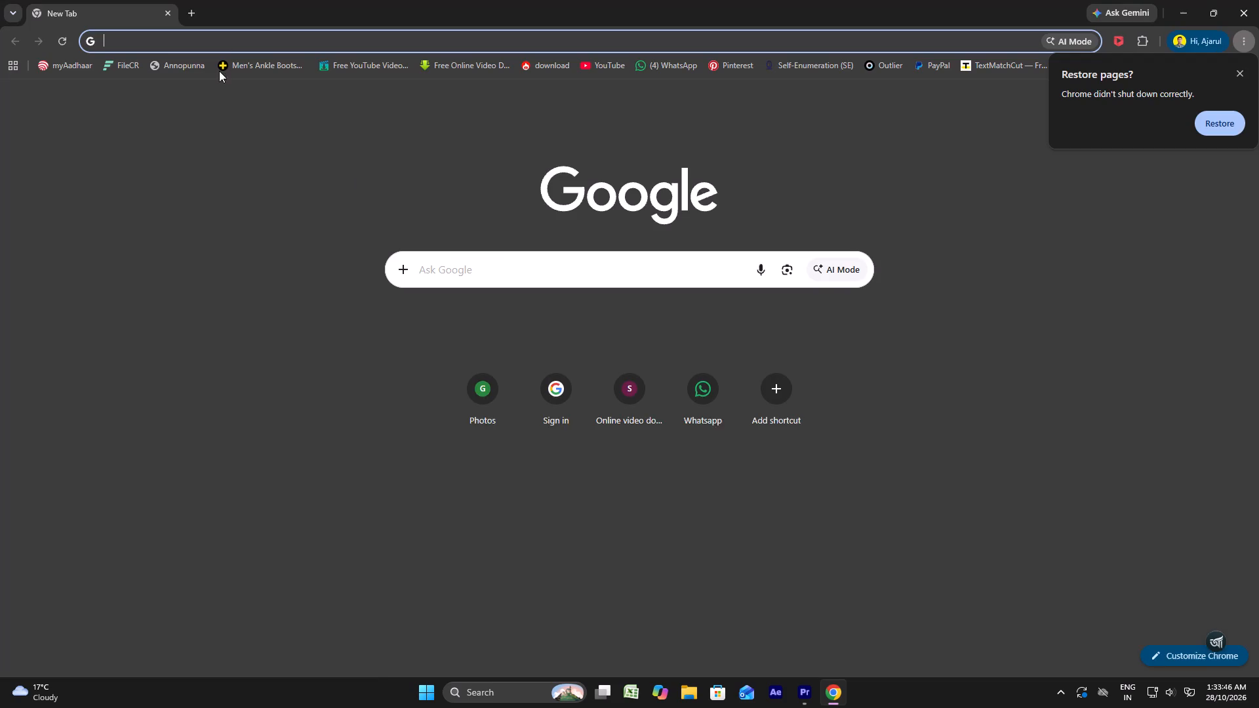
left_click(1220, 127)
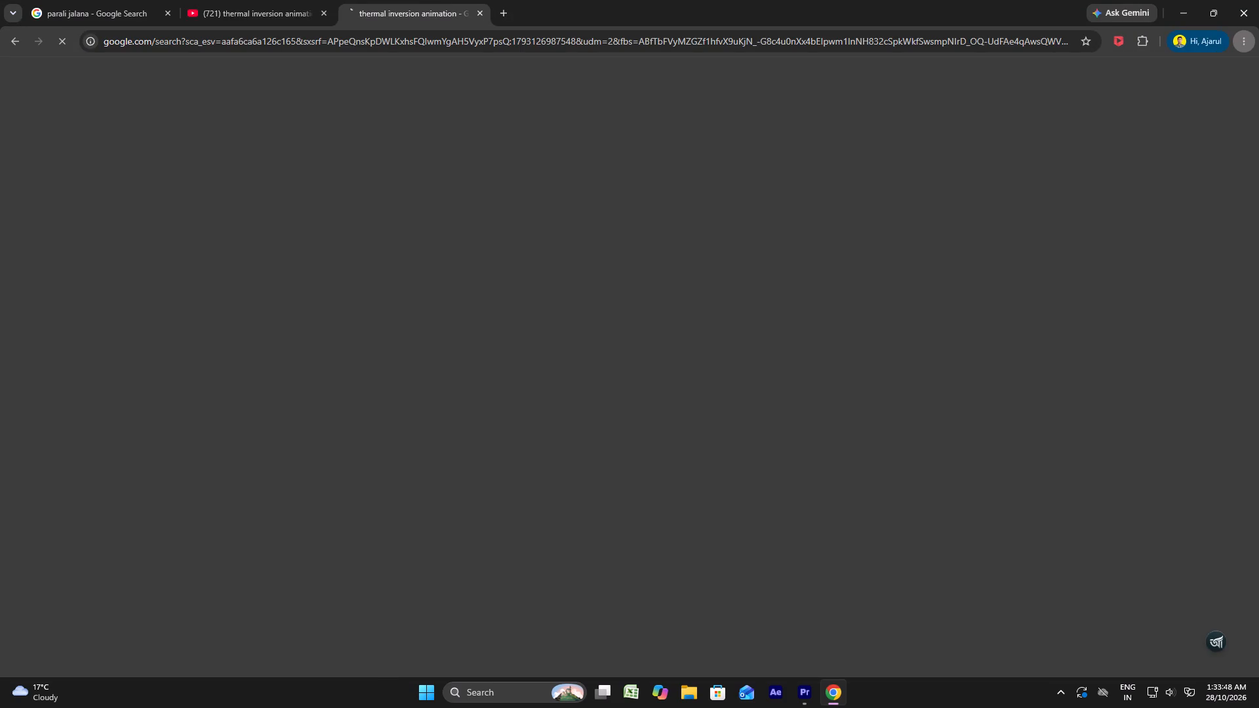
left_click(505, 12)
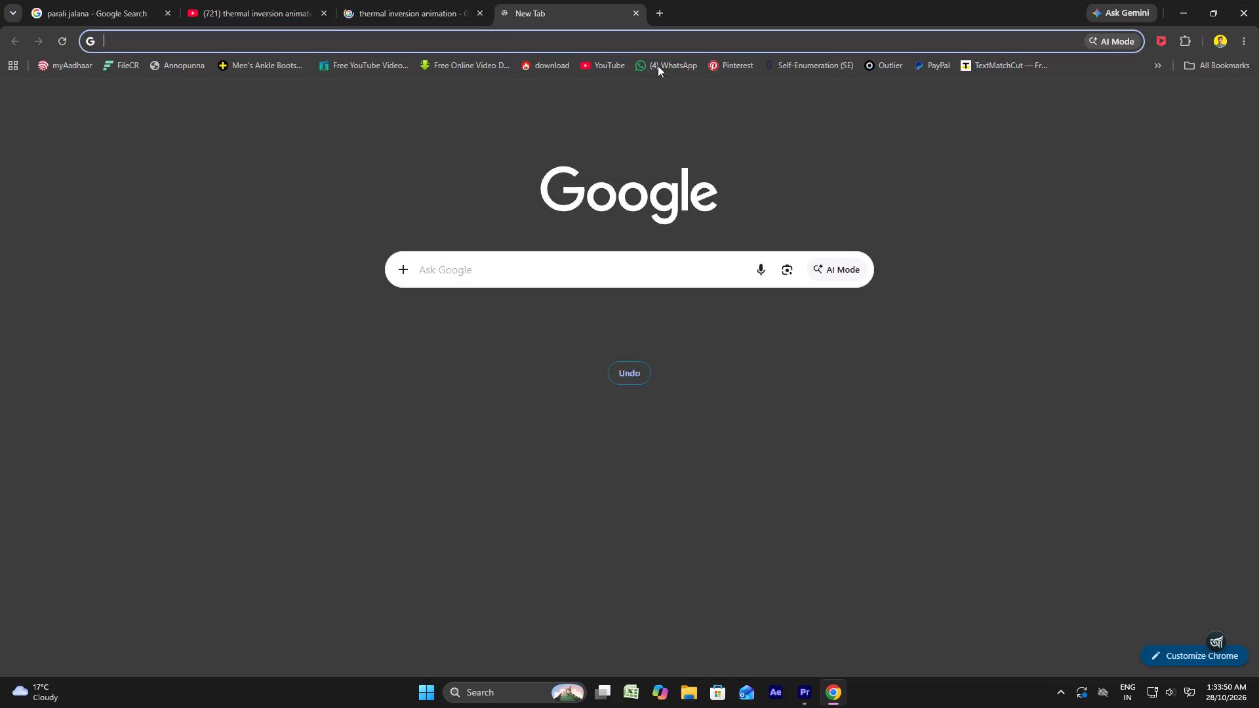
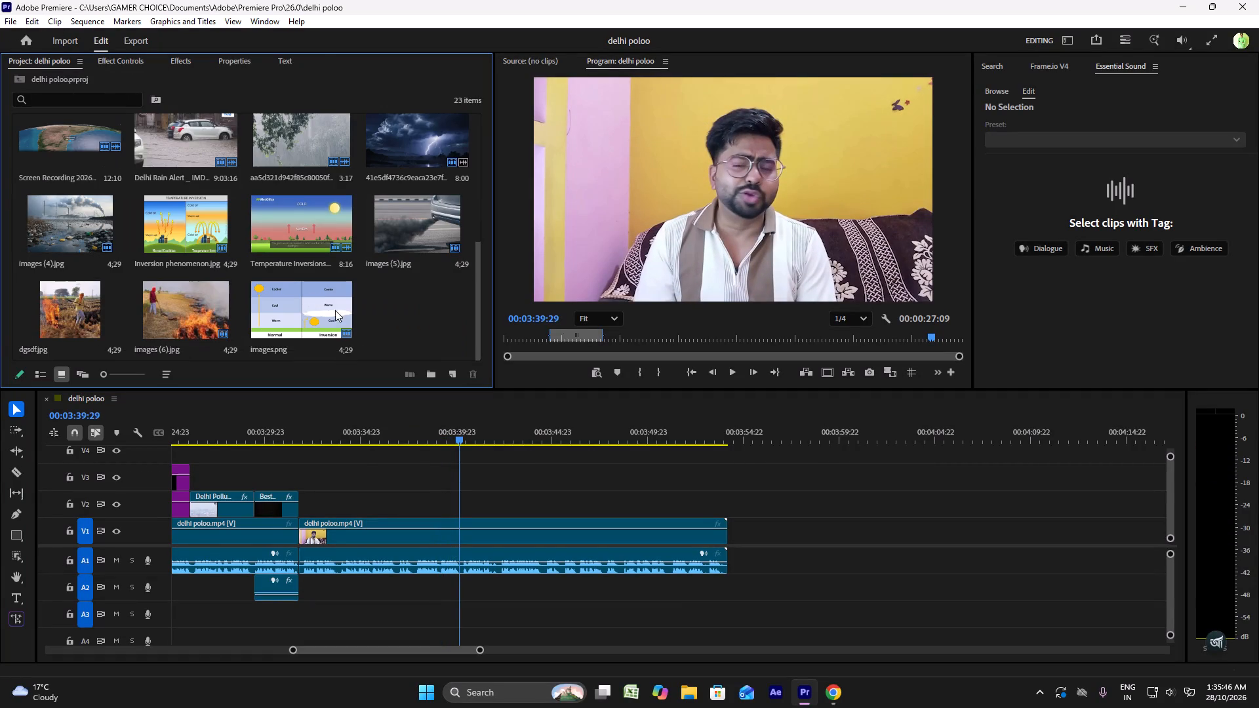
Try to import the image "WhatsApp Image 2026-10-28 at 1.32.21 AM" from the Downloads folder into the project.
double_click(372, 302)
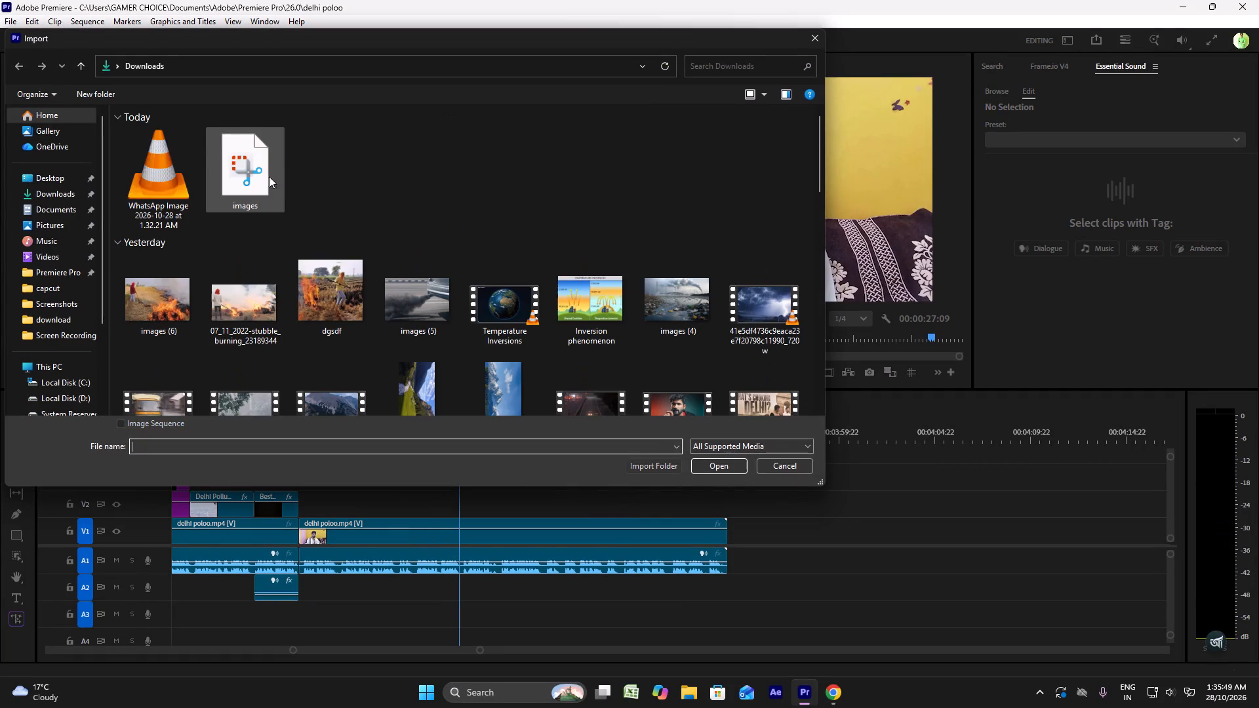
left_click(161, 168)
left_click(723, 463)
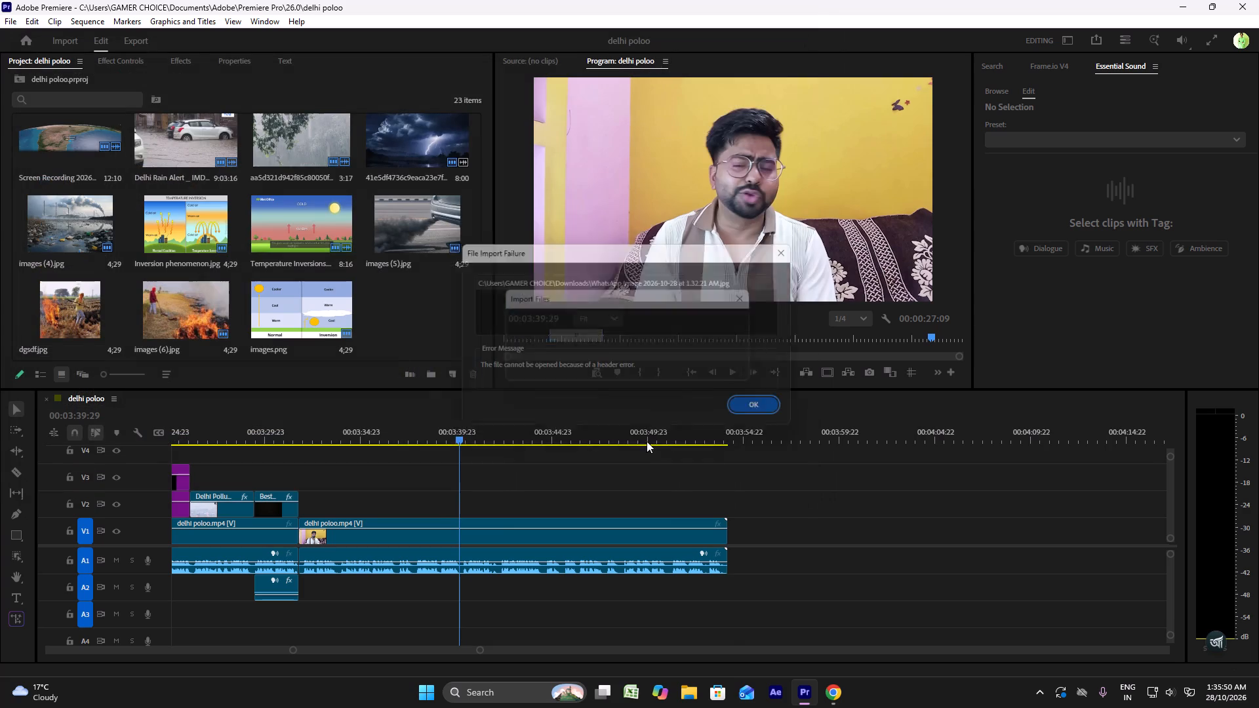
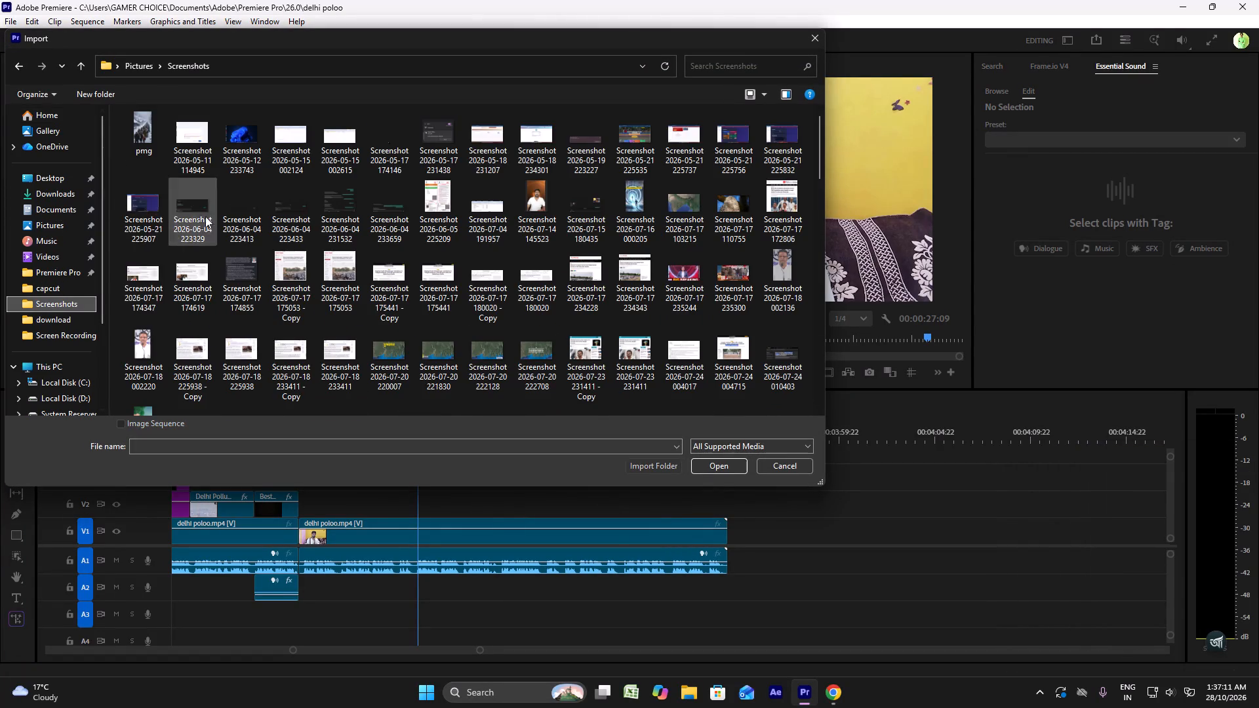
scroll(645, 319, "down", 20)
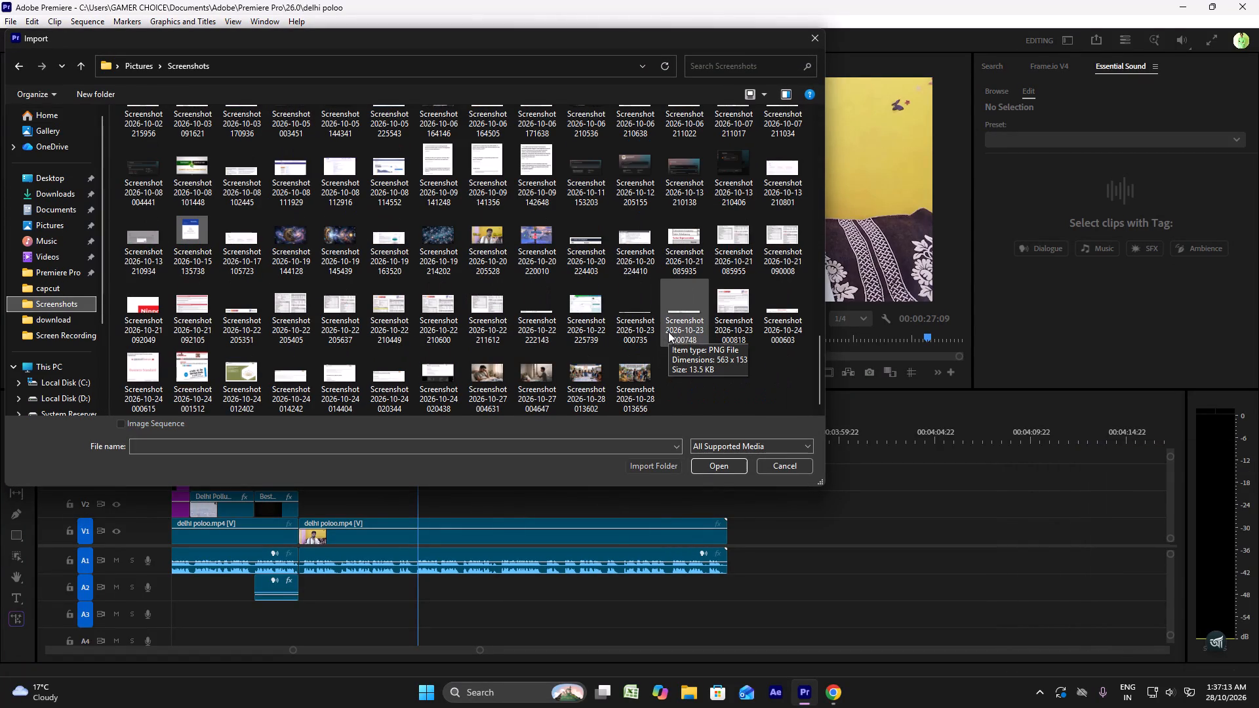
scroll(671, 332, "down", 5)
left_click(643, 385, "ctrl")
left_click(607, 377, "ctrl")
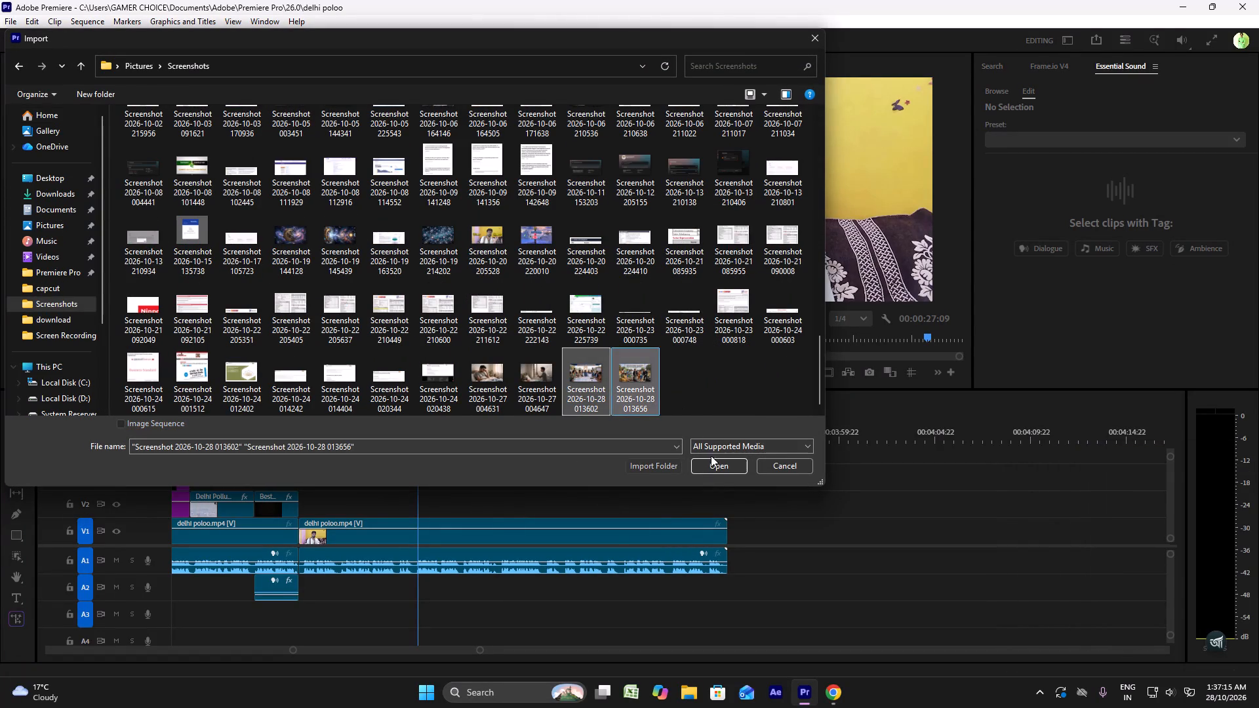
left_click(713, 468)
left_click(362, 318)
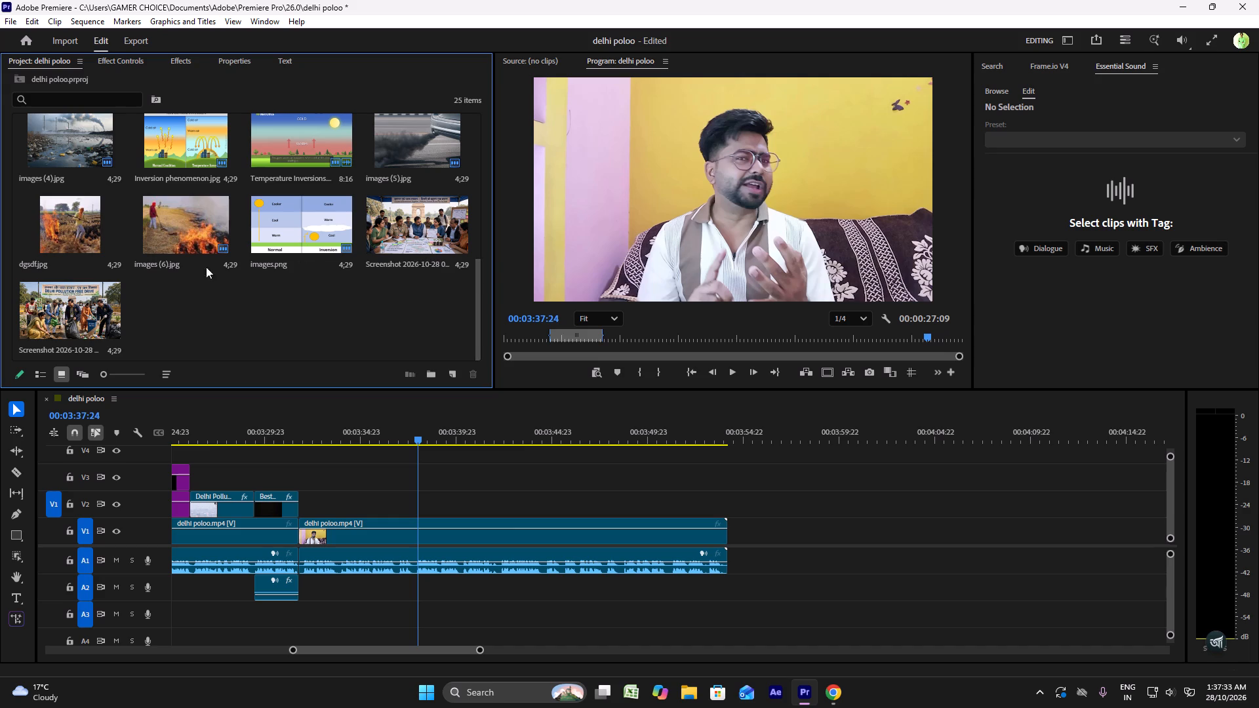
Place the Delhi Pollution Free Drive screenshot on V2 above the talking footage, starting slightly before 00:03:37:24.
left_click_drag(71, 306, 110, 309)
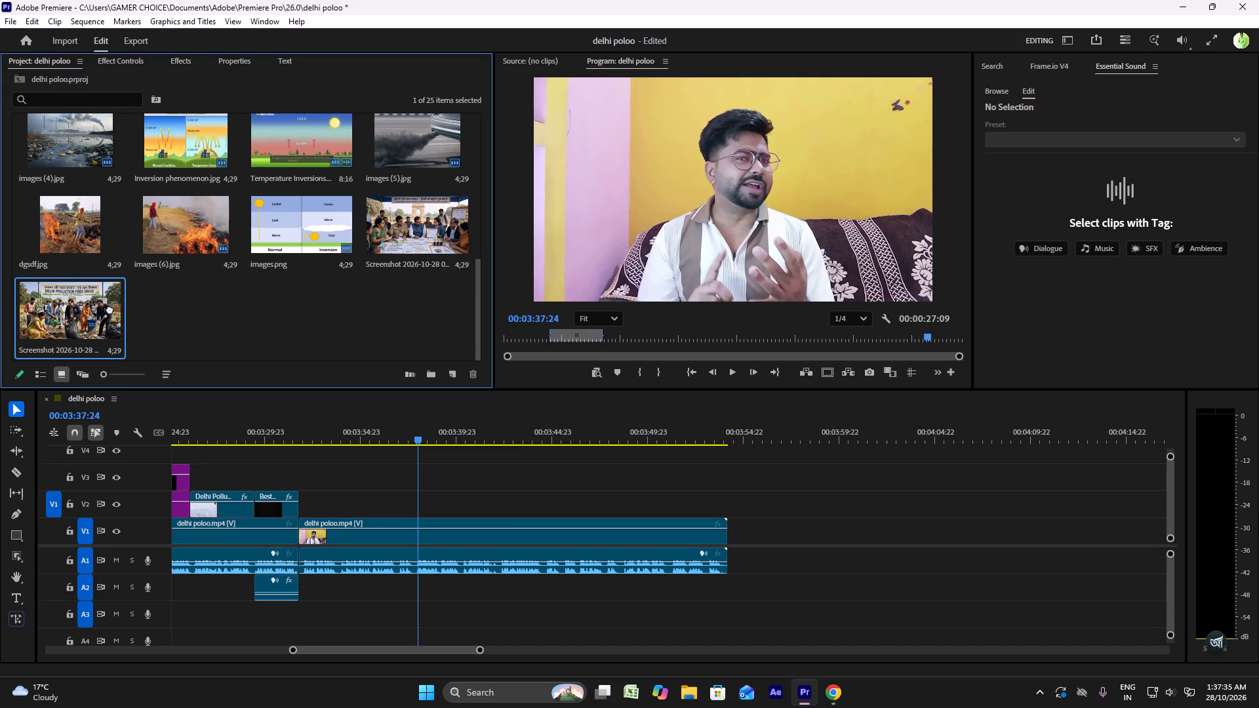
left_click_drag(110, 309, 418, 507)
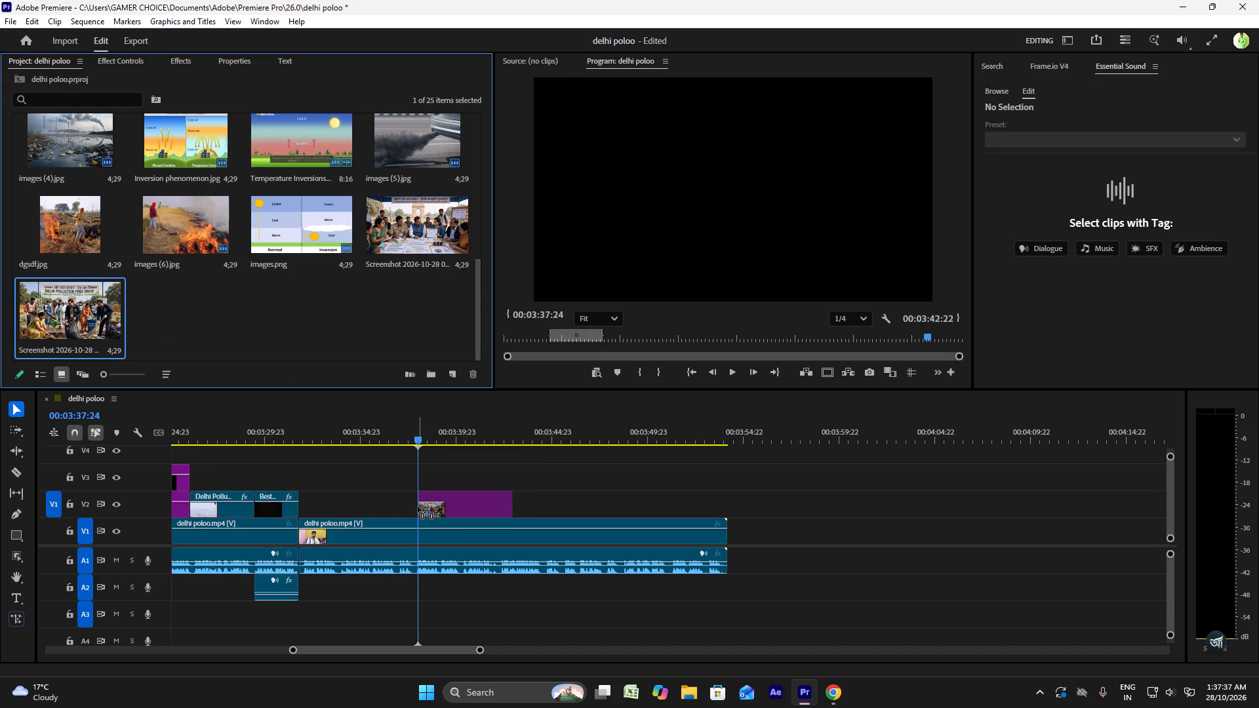
left_click_drag(418, 507, 416, 506)
scroll(418, 492, "up", 9, "alt")
left_click_drag(509, 513, 508, 513)
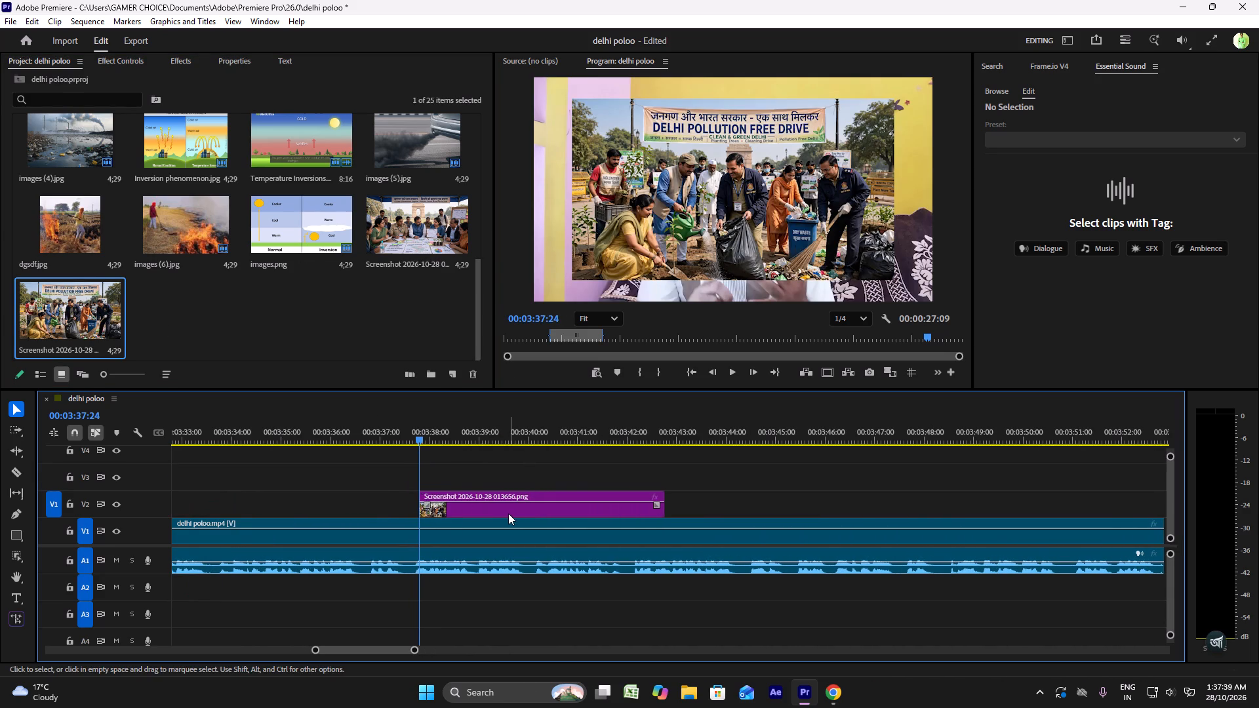
left_click_drag(508, 513, 497, 511)
Play the section with the drive screenshot and trim that clip's end to a duration of about 00:00:02:16.
left_click(383, 424)
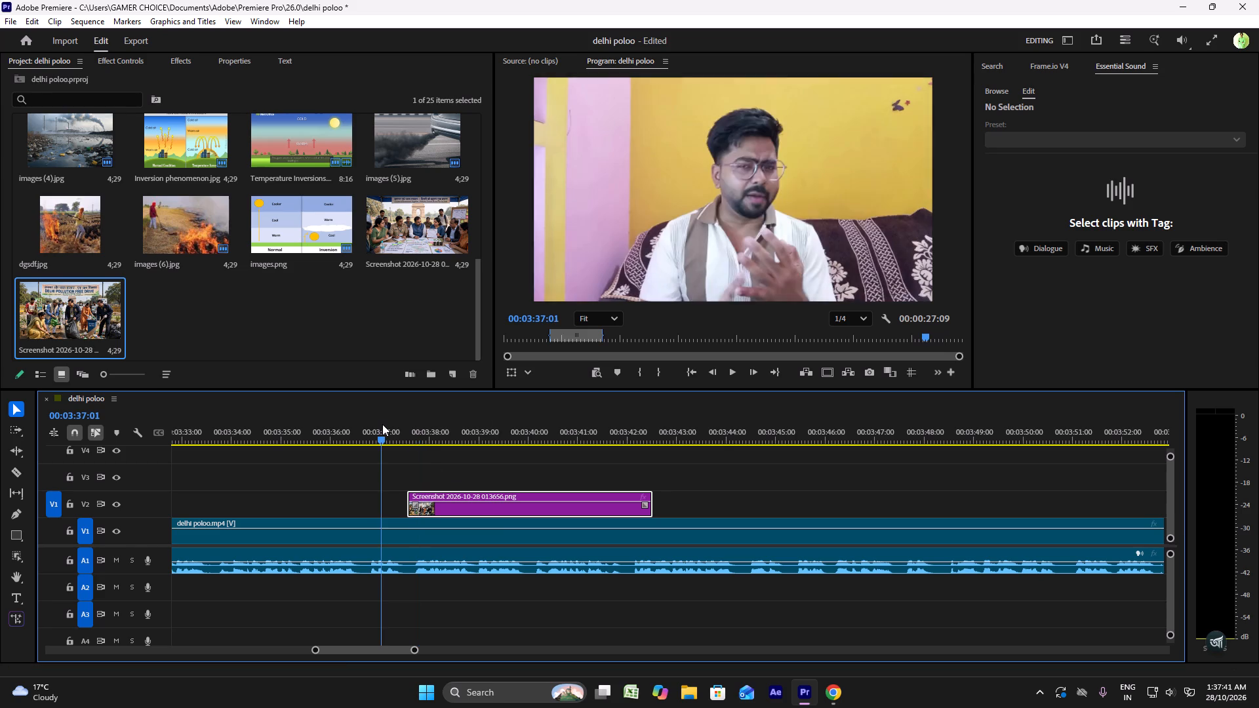
key("space")
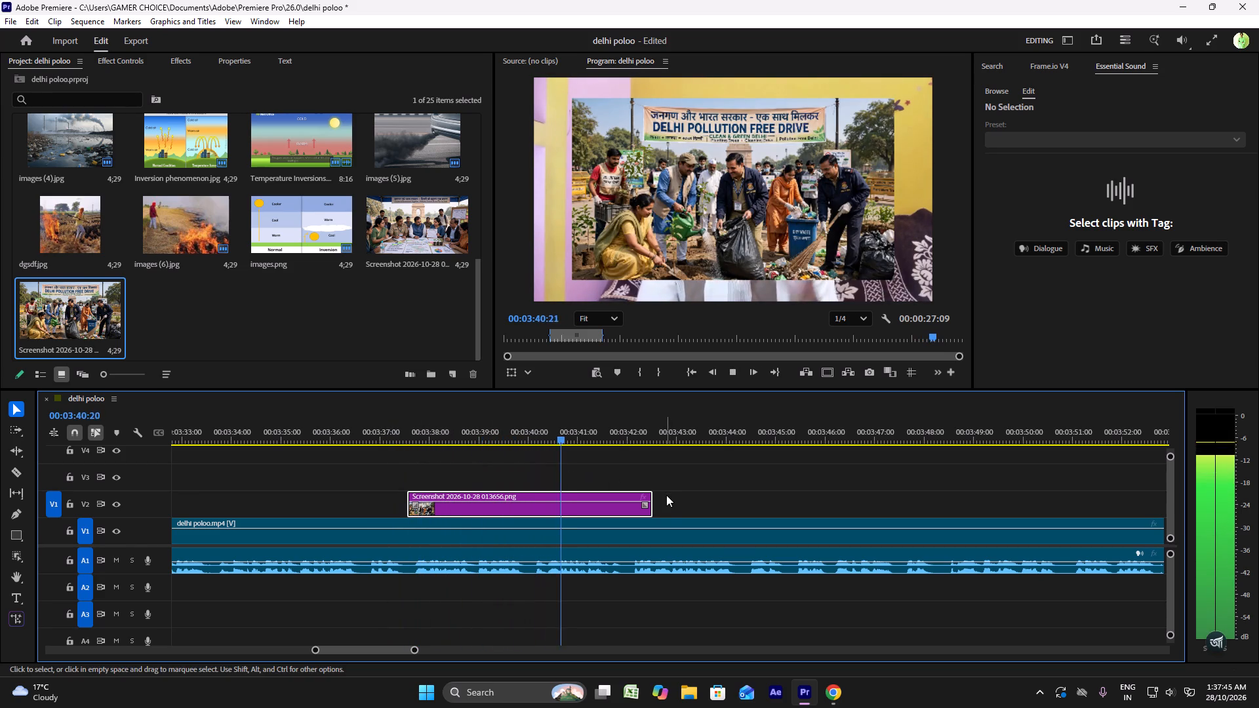
key("space")
left_click_drag(657, 497, 537, 502)
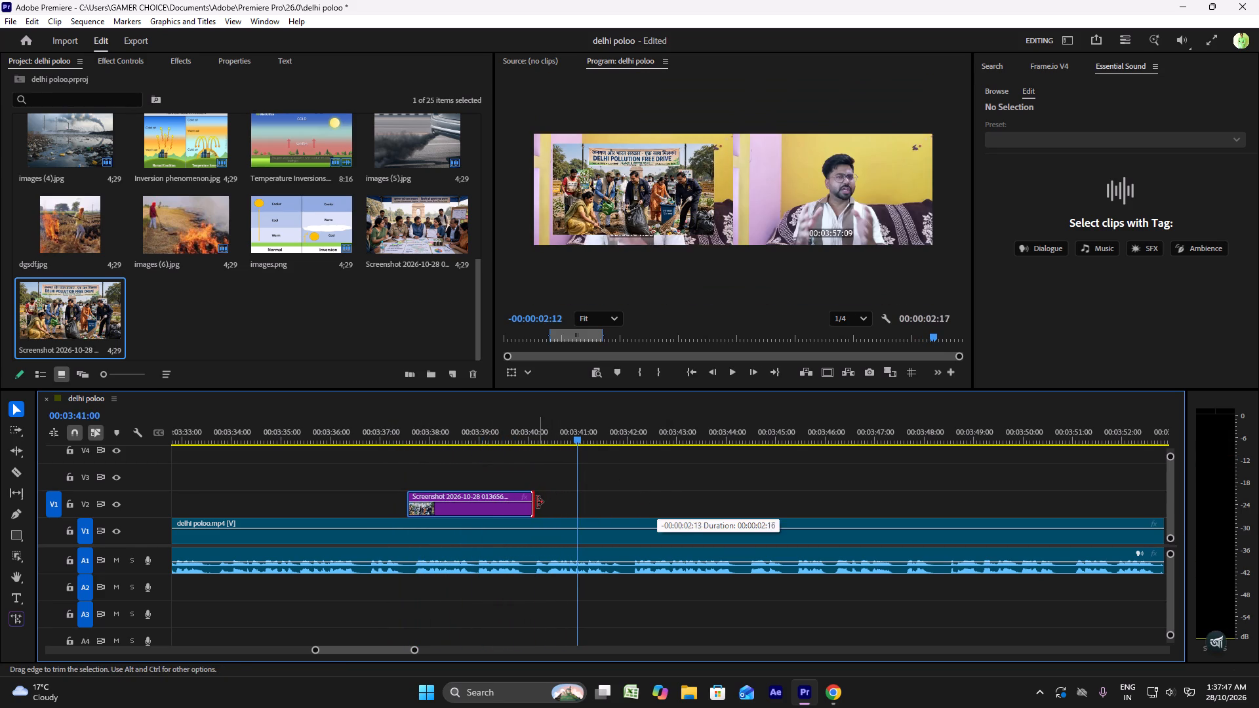
left_click_drag(537, 502, 536, 502)
Add the meeting screenshot 013602.png on V2 directly after the drive screenshot and trim its end to about 00:03:42:00.
left_click_drag(411, 258, 545, 505)
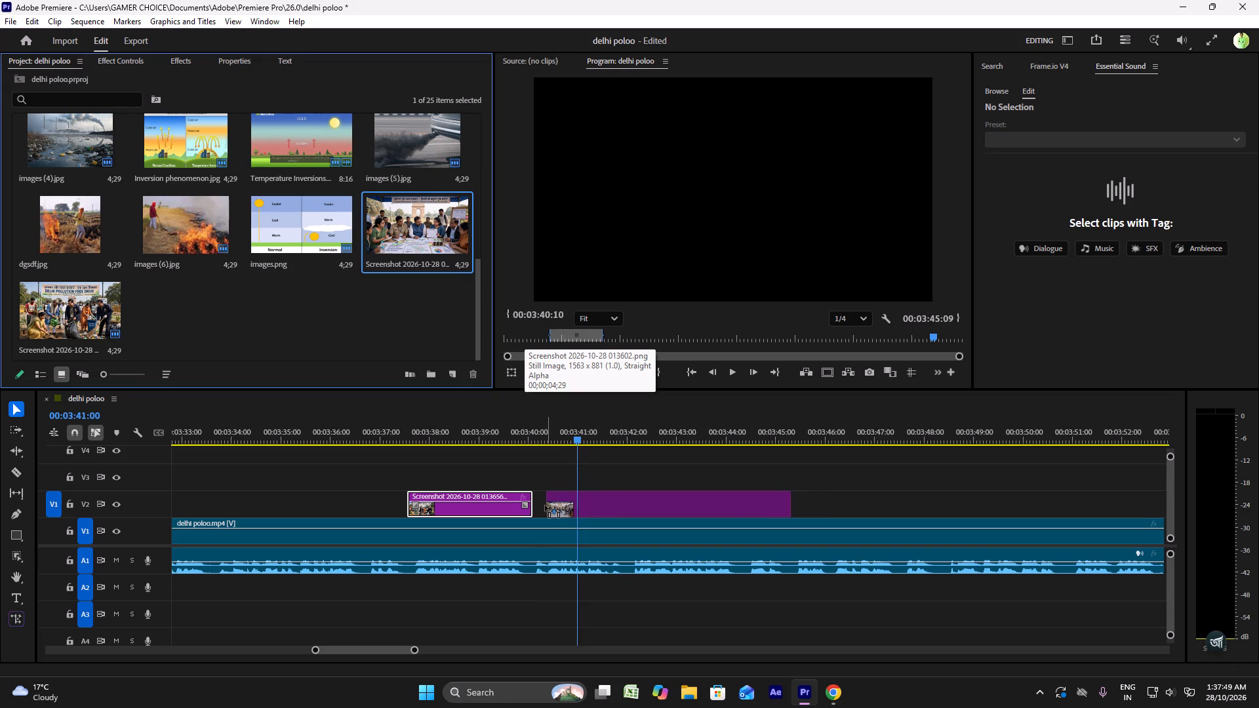
left_click_drag(545, 505, 536, 507)
key("space")
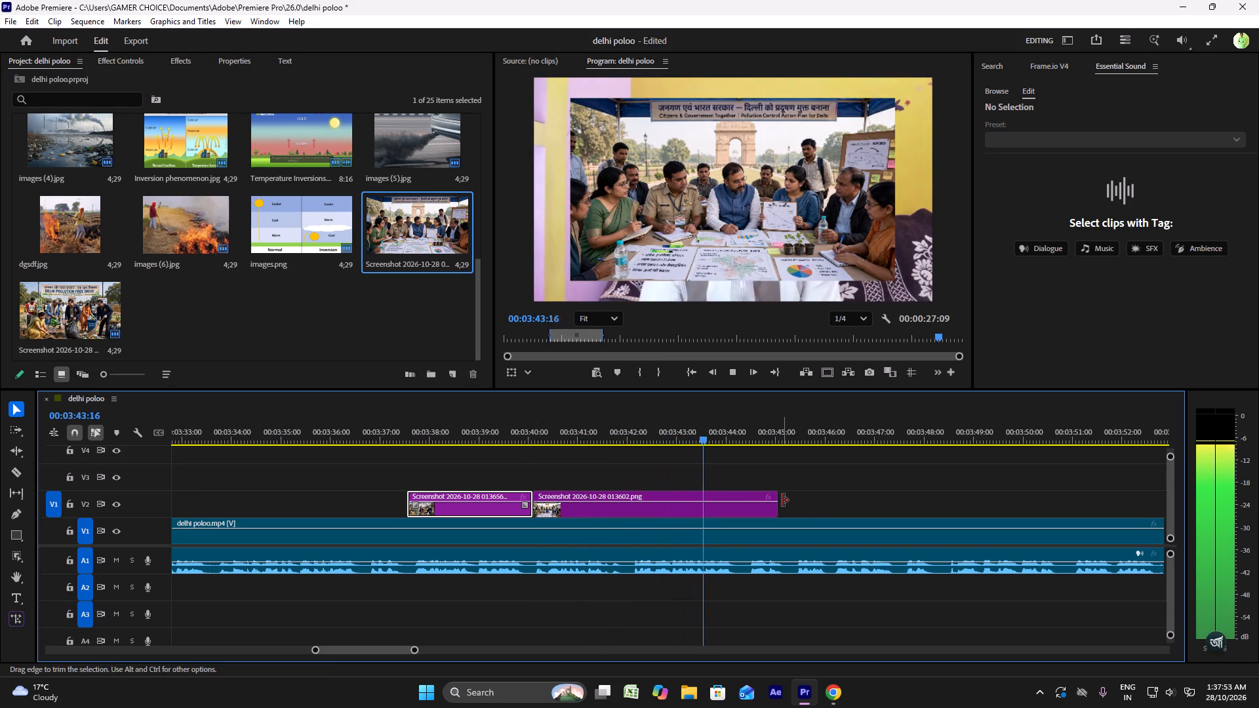
left_click_drag(780, 501, 634, 505)
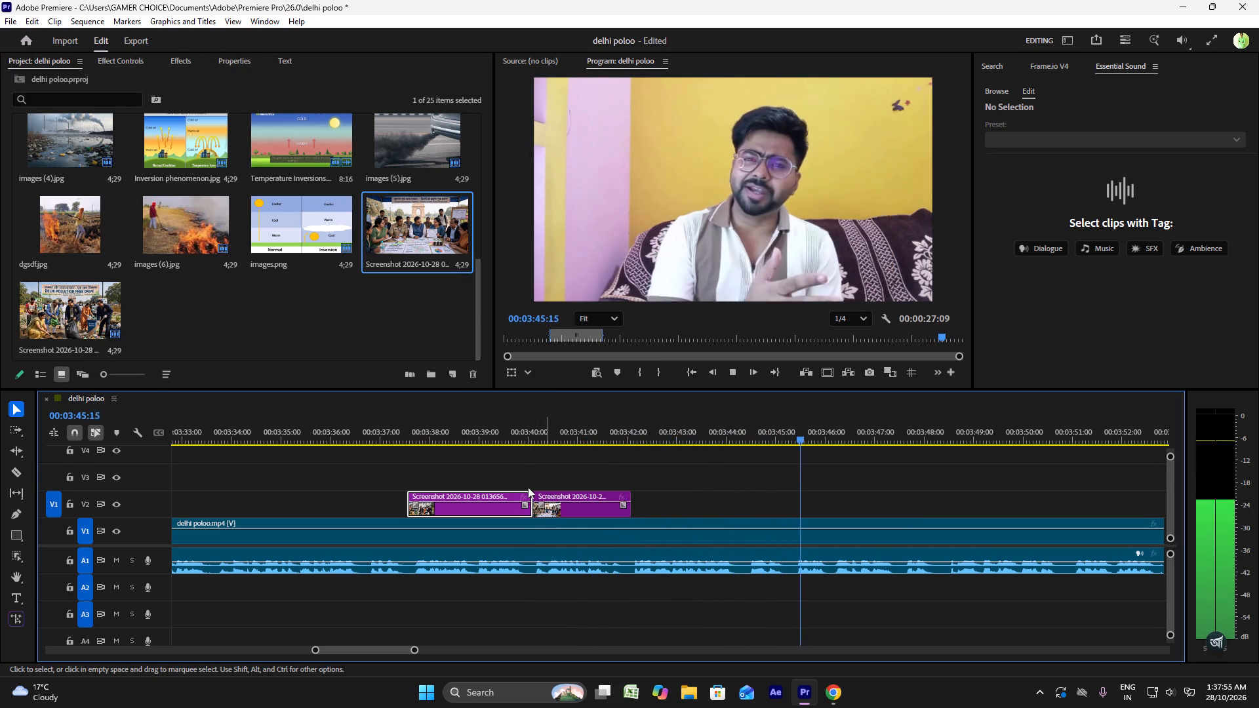
key("space")
Replay from about 00:03:36:15 and move the drive screenshot clip about one second earlier on V2.
scroll(431, 469, "up", 4)
left_click(427, 424)
key("space")
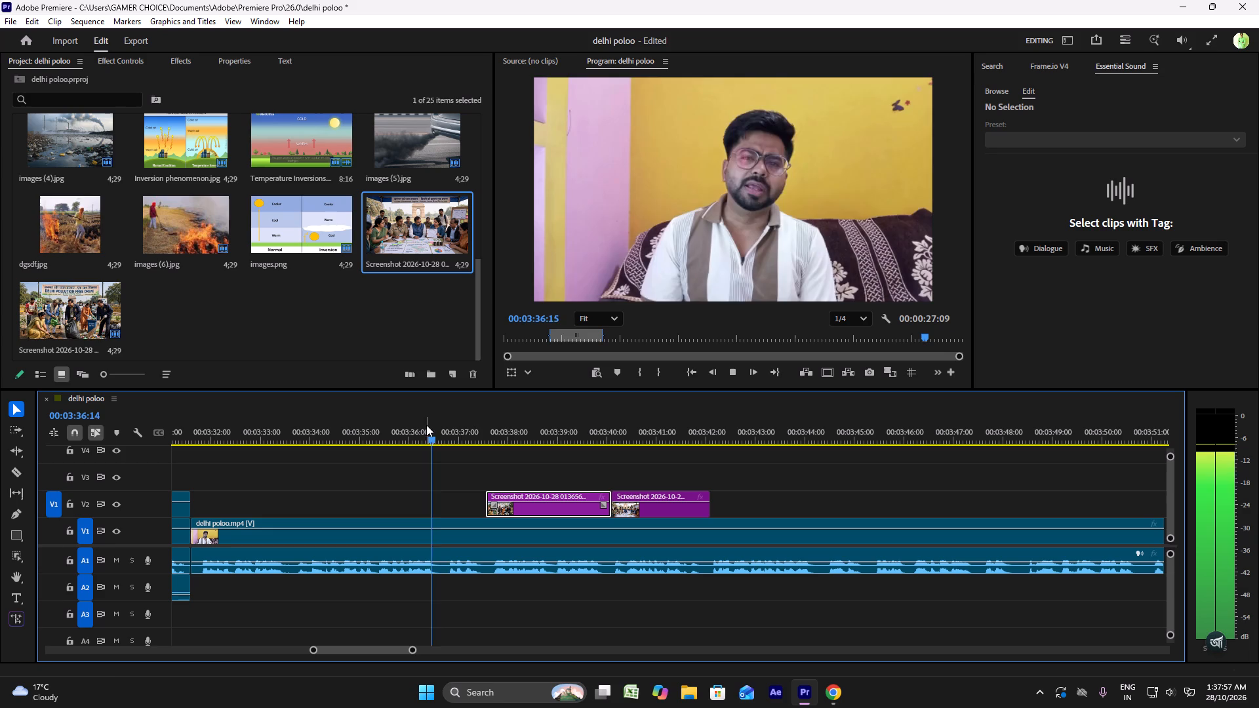
left_click_drag(550, 505, 520, 504)
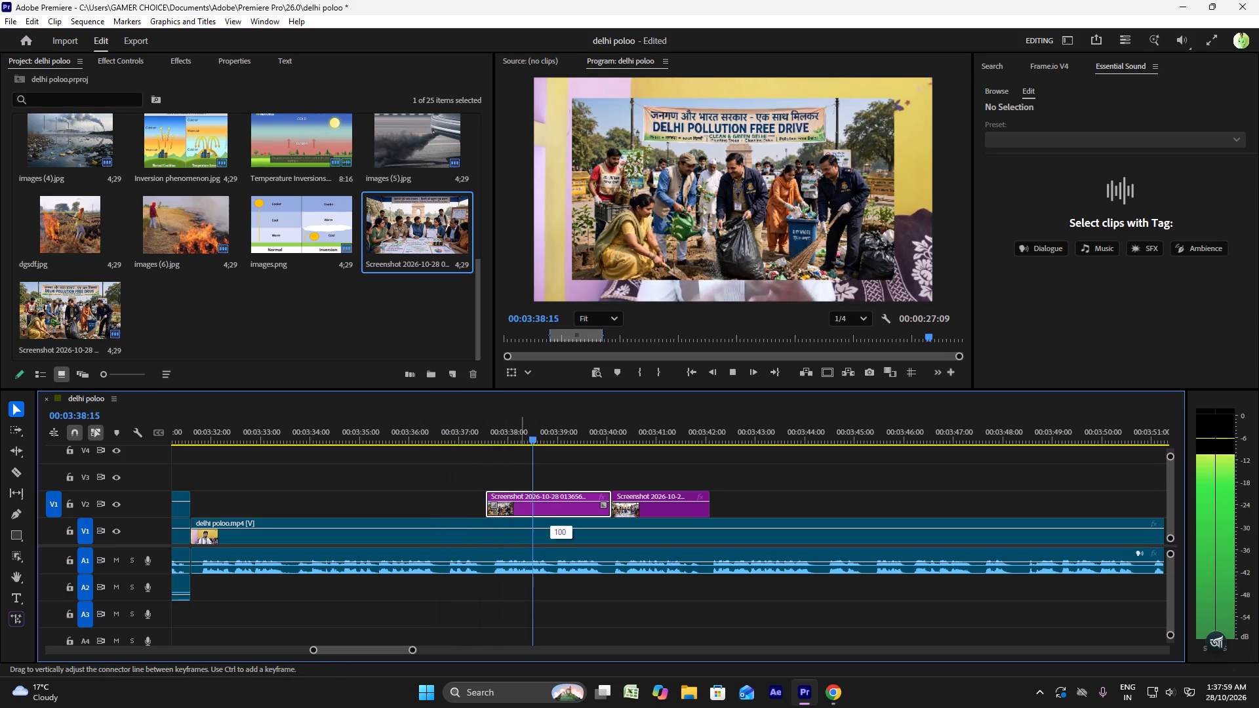
left_click_drag(520, 504, 508, 503)
left_click_drag(560, 512, 510, 509)
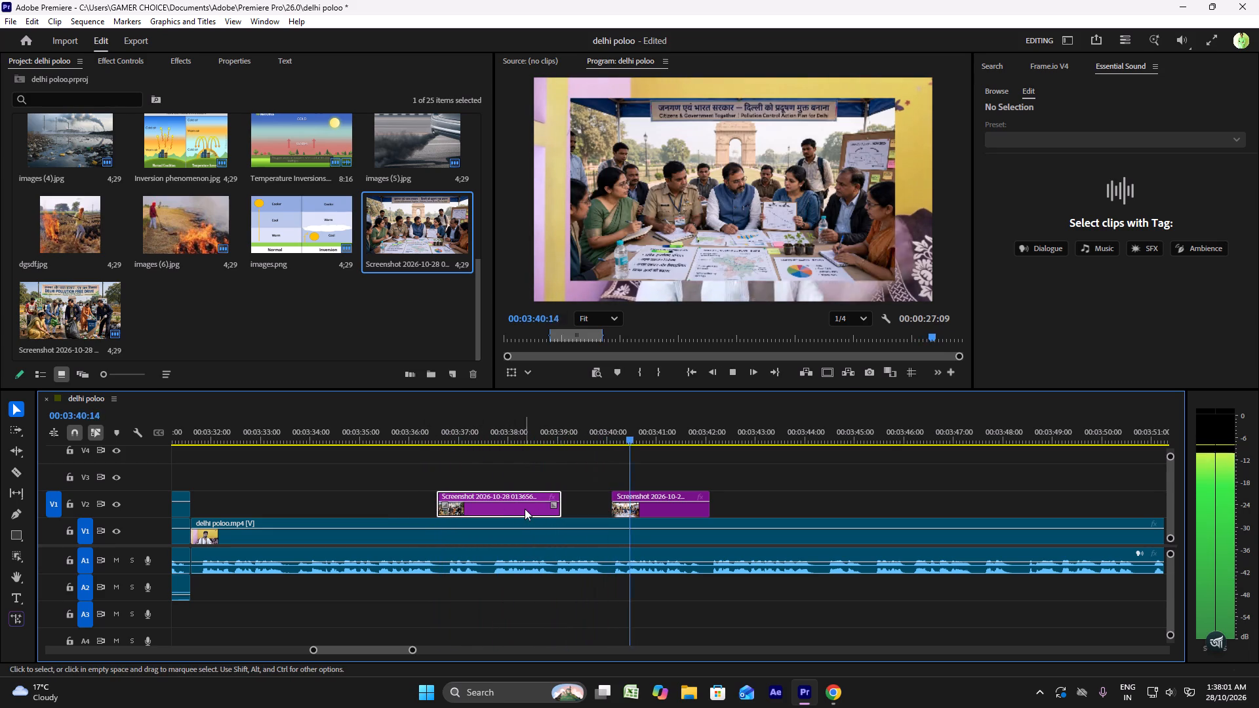
Close the gap on V2 by extending the meeting clip's start earlier and the drive clip's end up to it.
left_click_drag(633, 505, 584, 503)
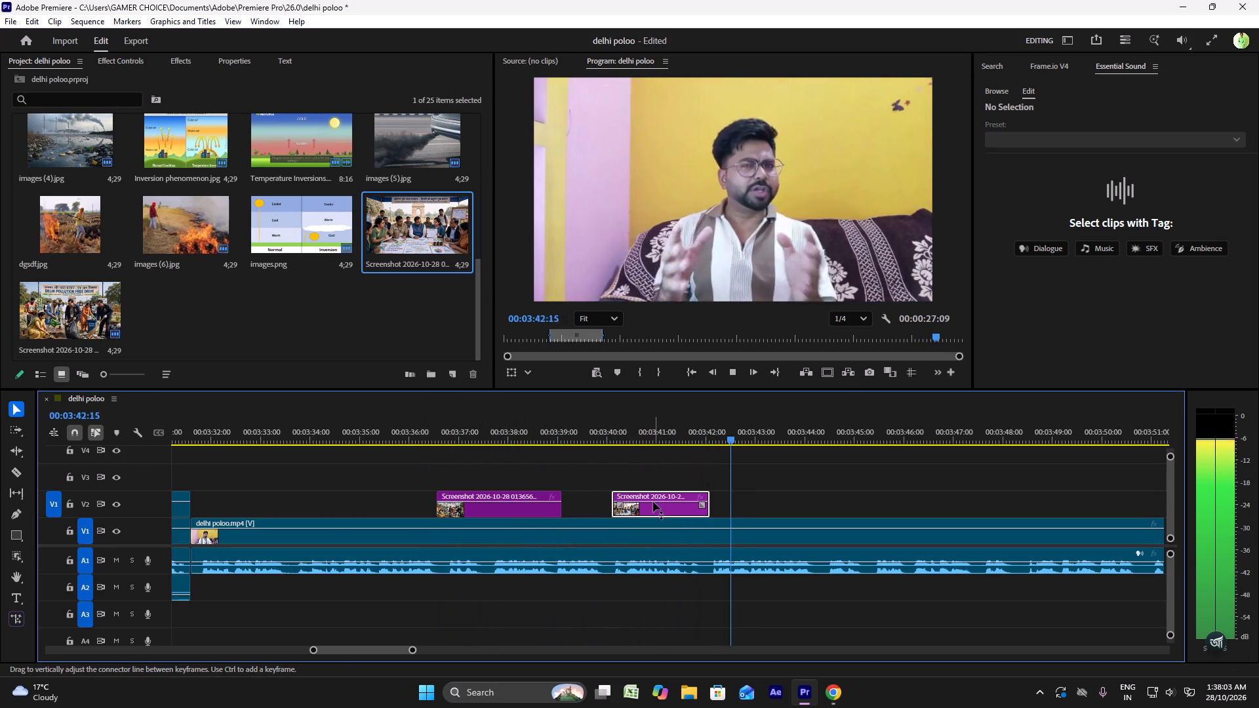
left_click_drag(616, 496, 586, 496)
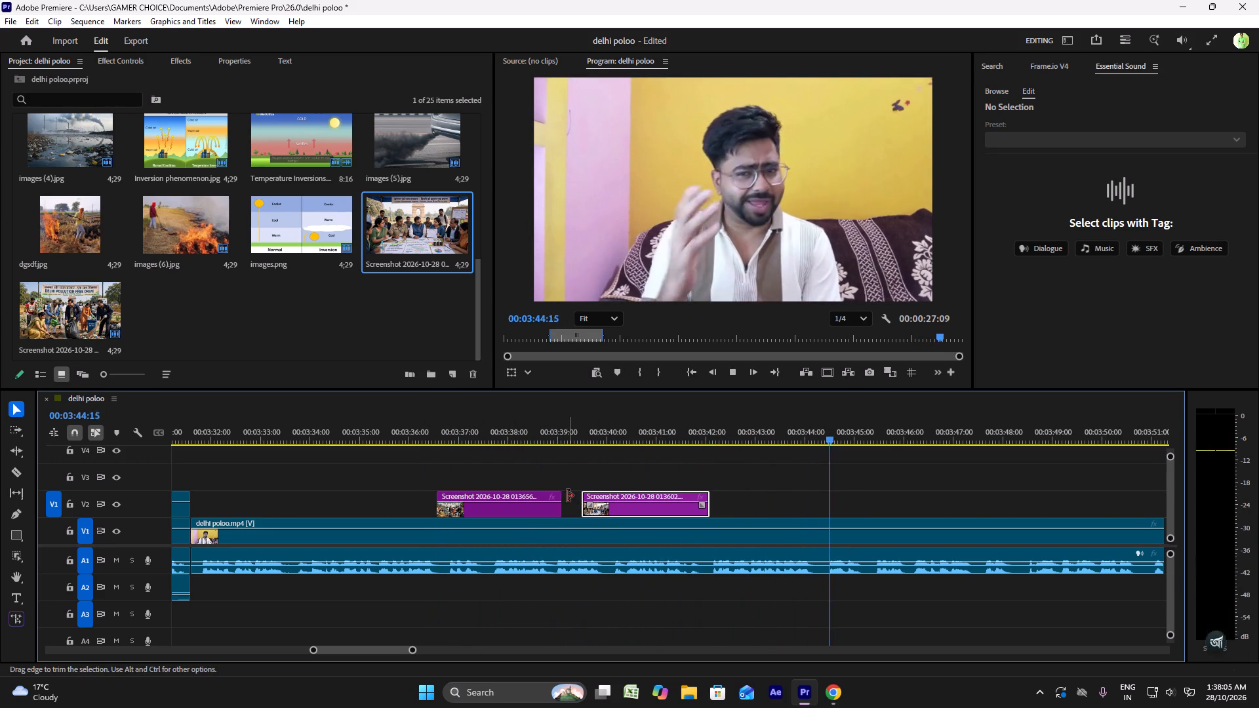
left_click_drag(566, 499, 593, 500)
Scale the drive screenshot to 141 at 00:03:36:28 so it fills the frame, and enable keyframing for its Scale and Position.
left_click(555, 430)
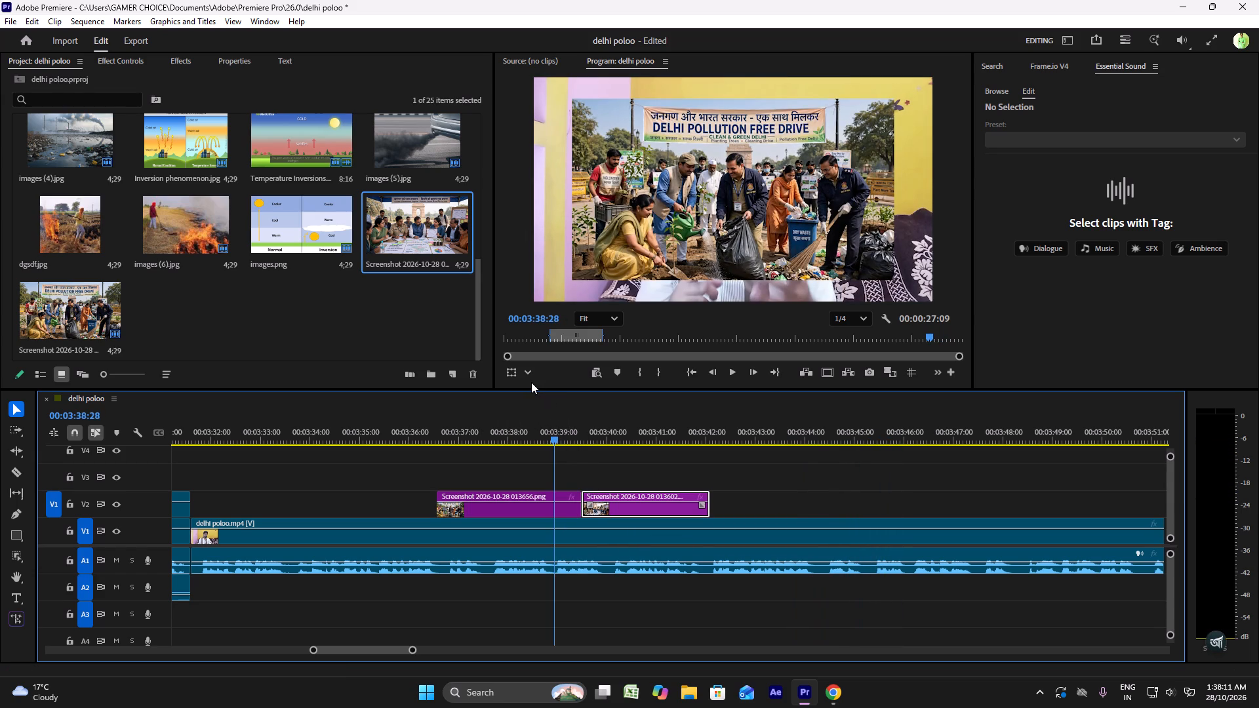
left_click(456, 433)
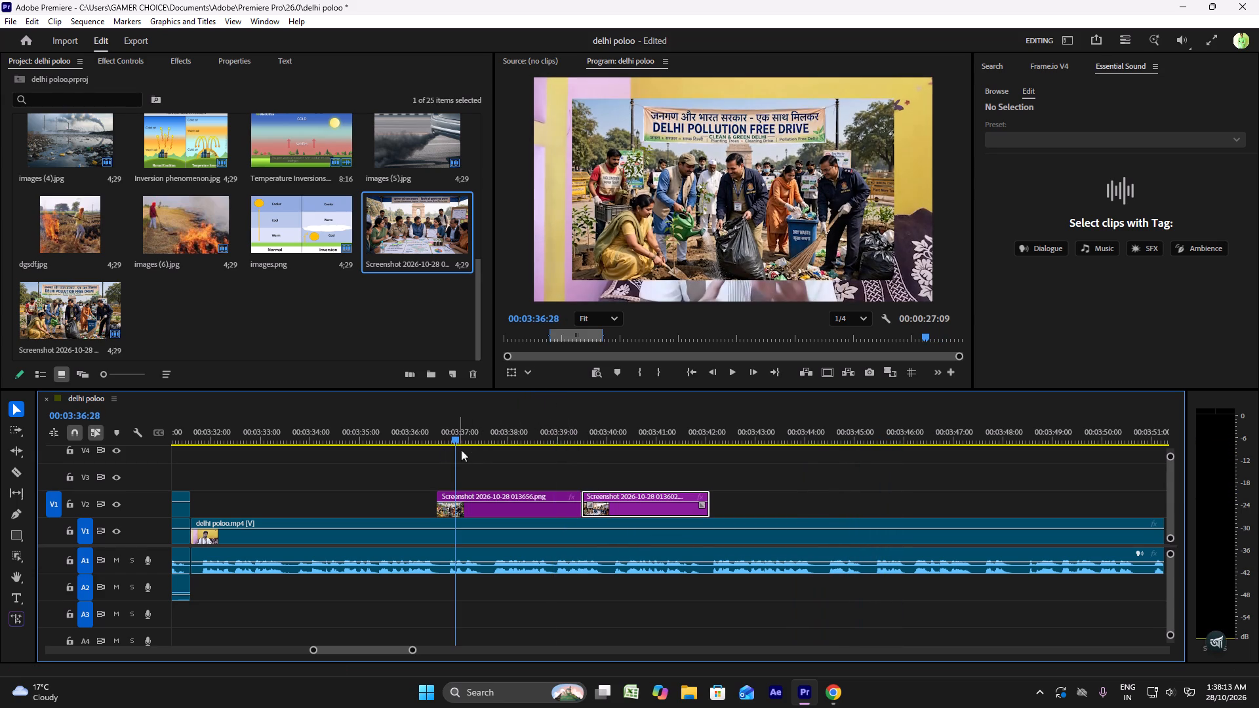
left_click(470, 503)
left_click(125, 60)
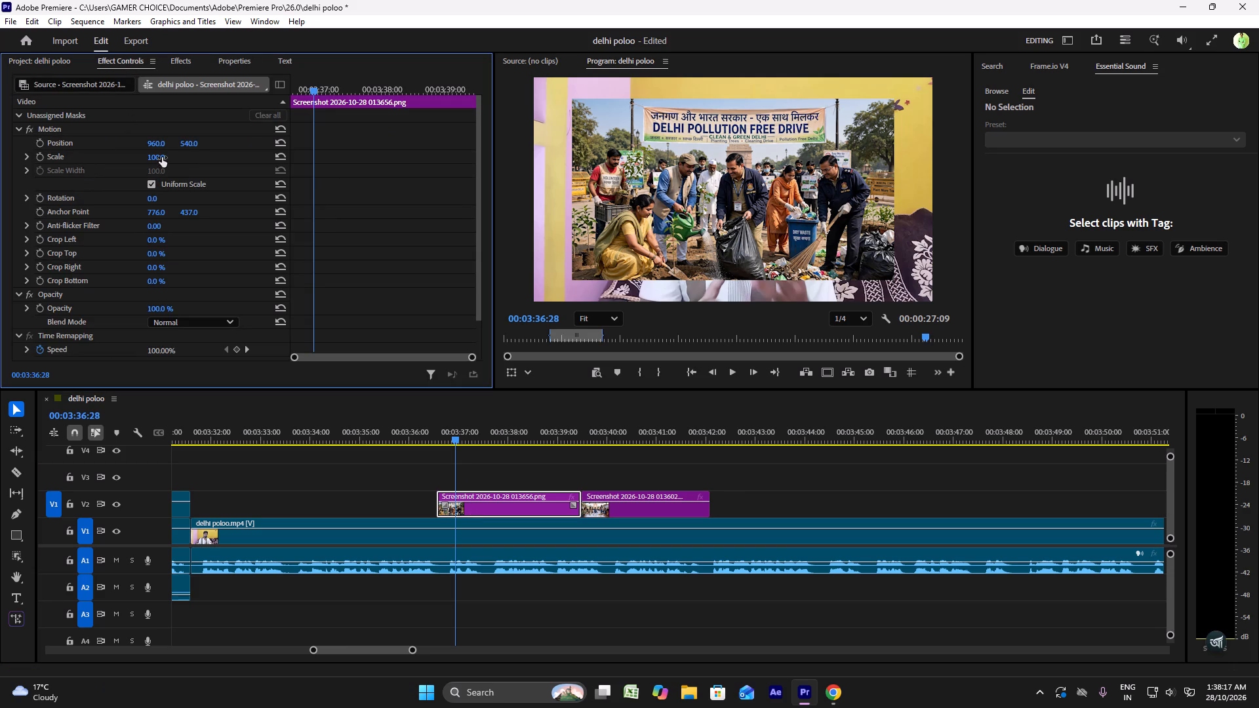
left_click_drag(162, 157, 190, 158)
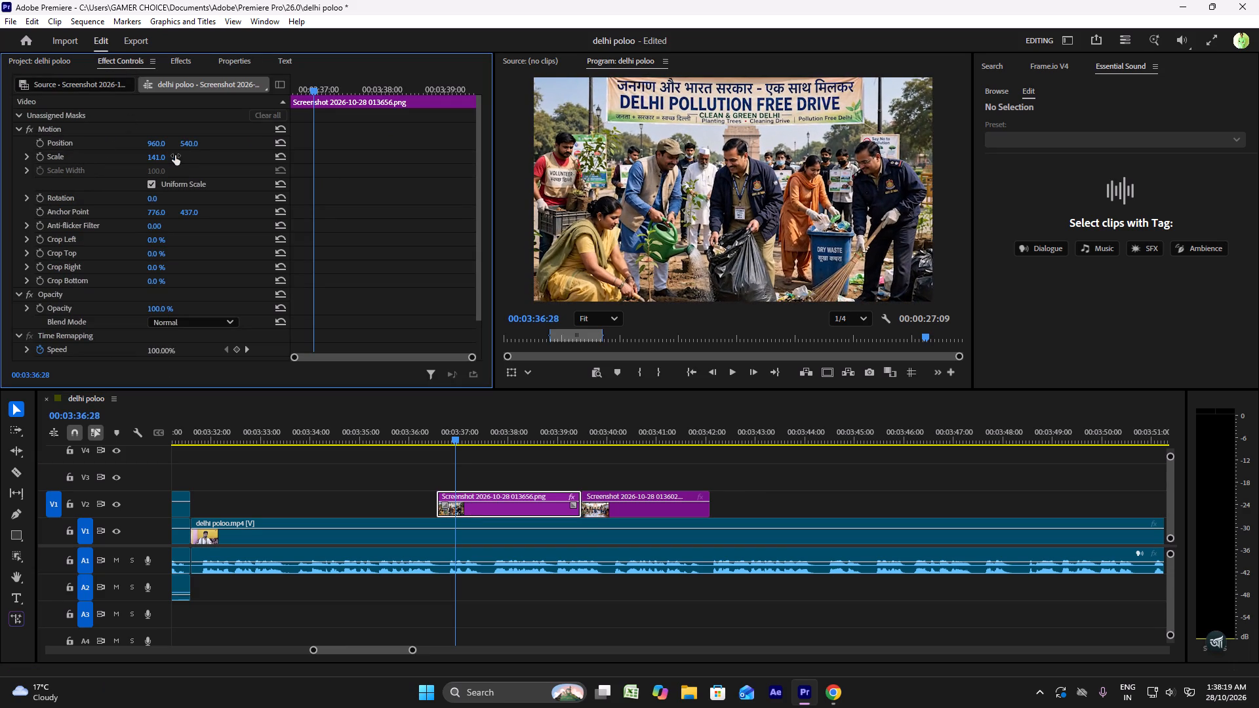
left_click(34, 155)
left_click(43, 159)
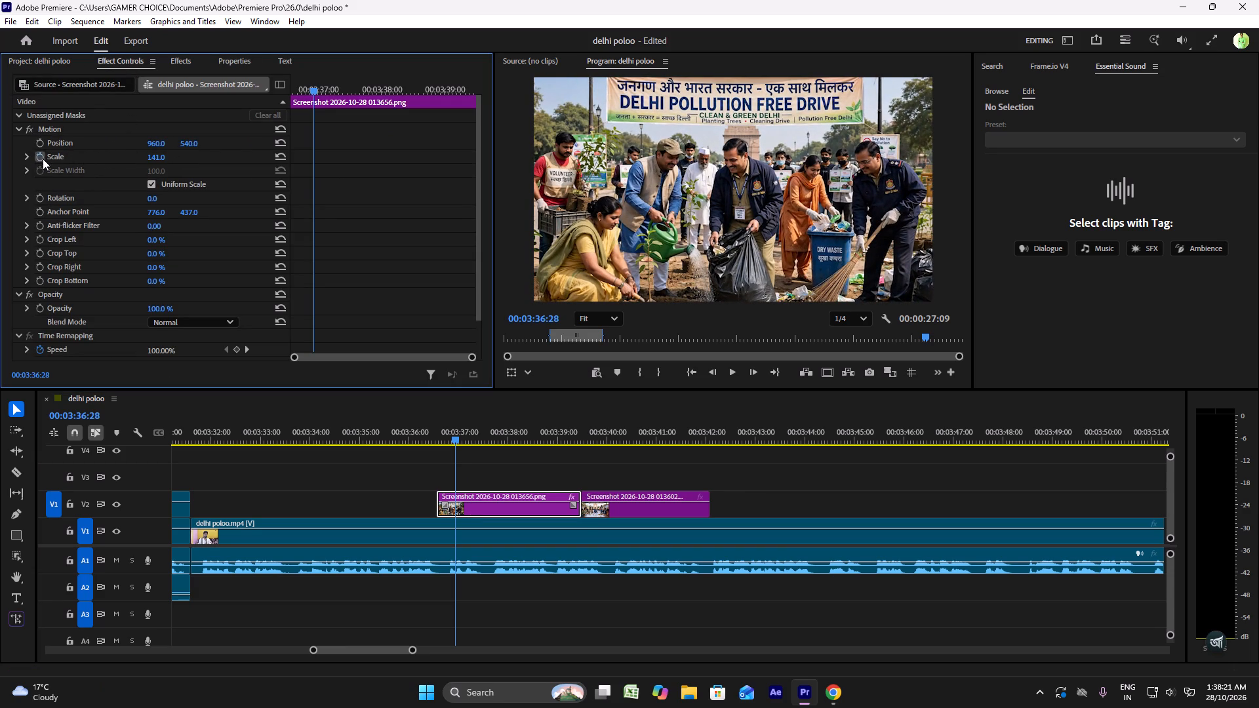
left_click(37, 144)
At 00:03:37:26, keyframe the drive screenshot's Scale at 168 and its Position at 992, 347.
key("space")
key("space")
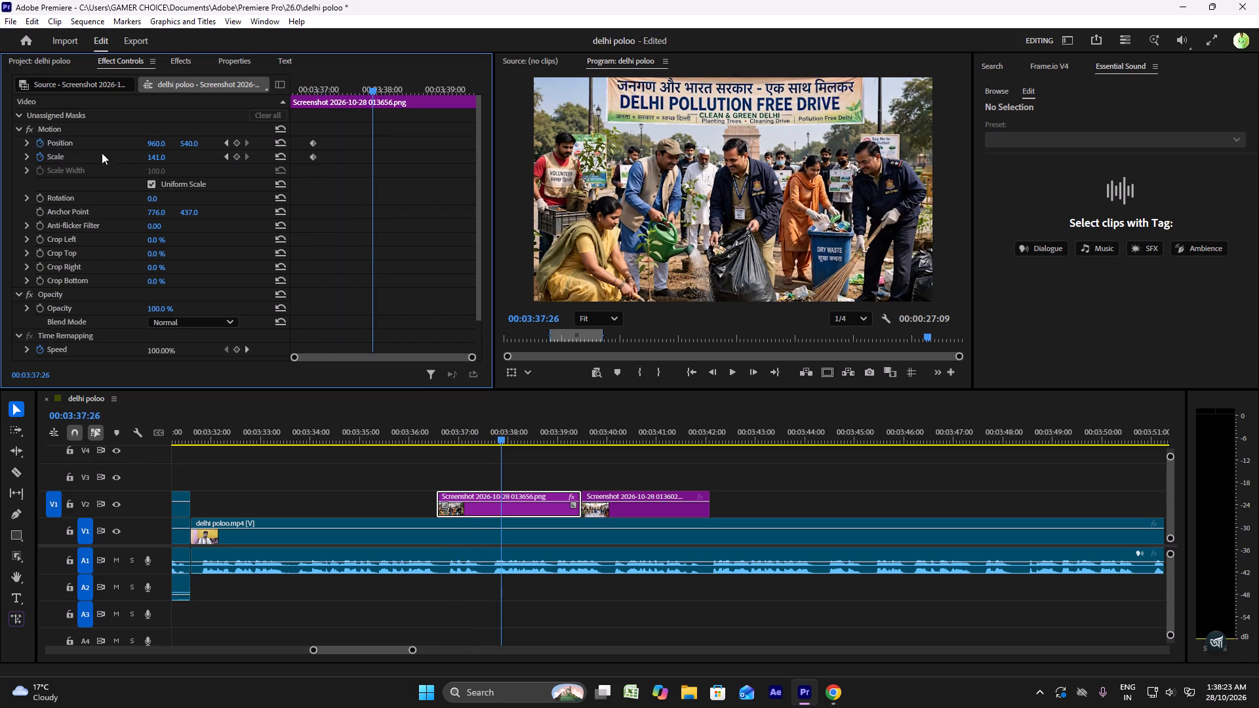
left_click_drag(164, 159, 184, 161)
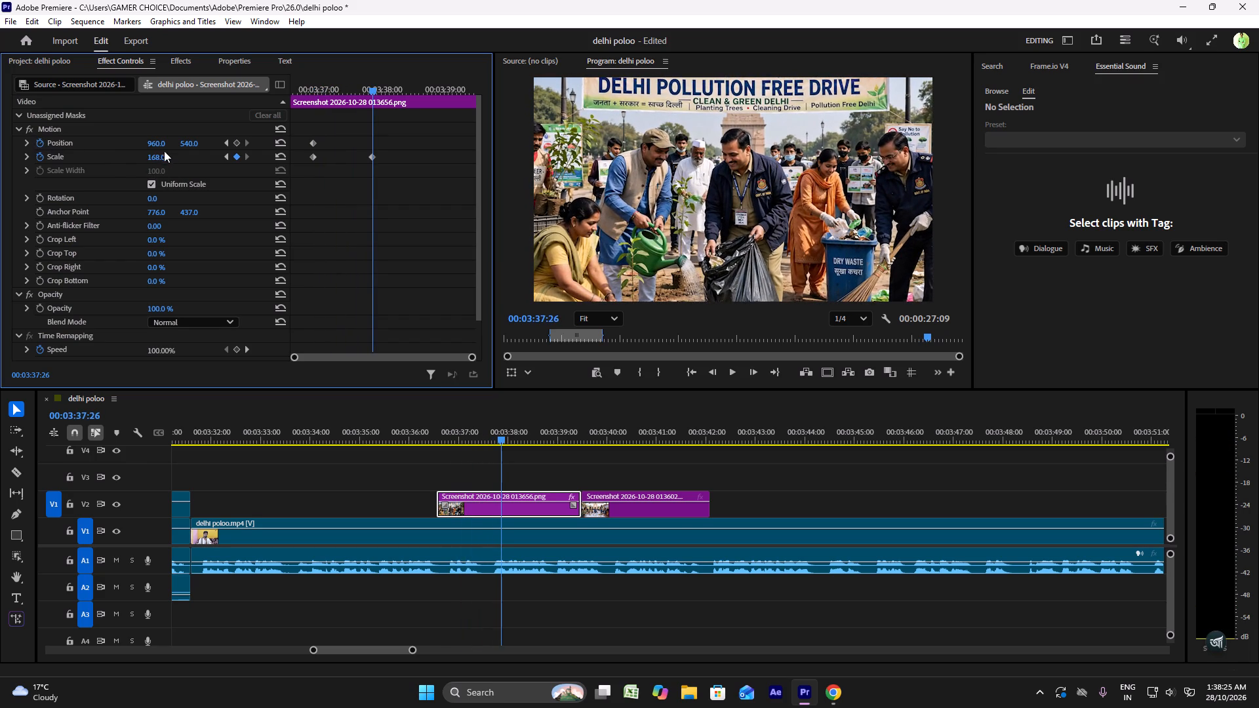
left_click_drag(164, 146, 185, 141)
left_click_drag(197, 143, 197, 143)
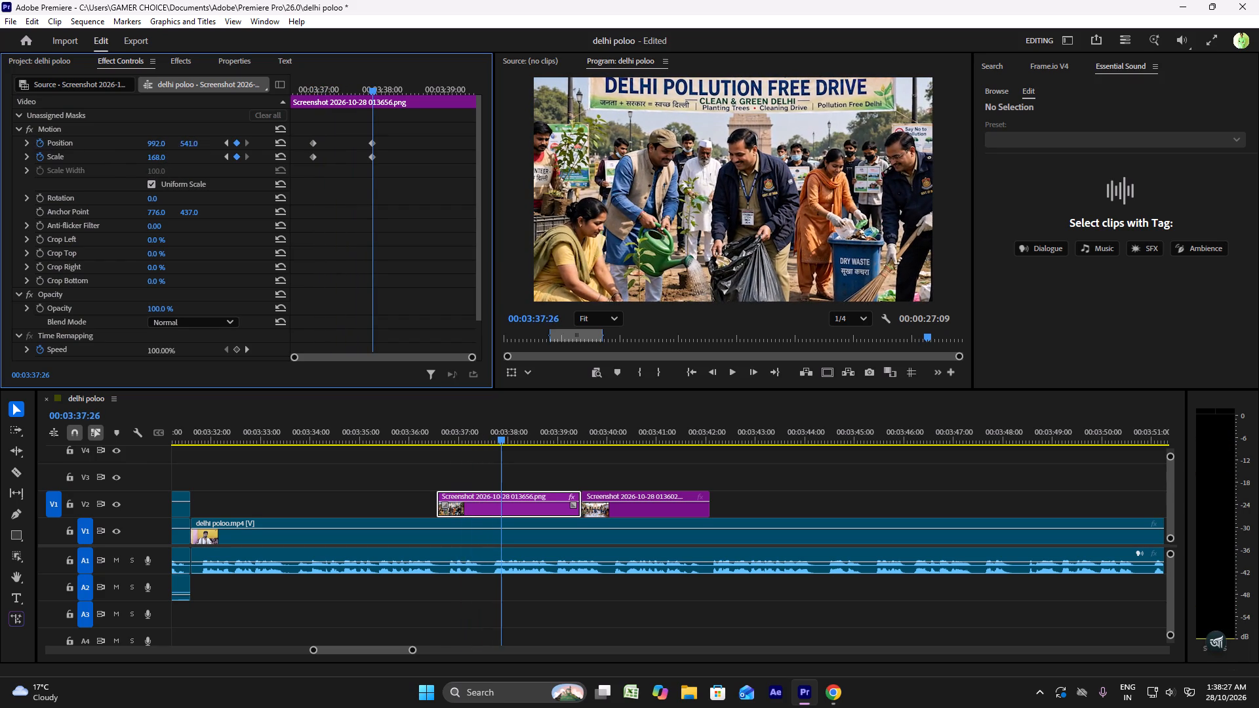
left_click_drag(197, 143, 226, 140)
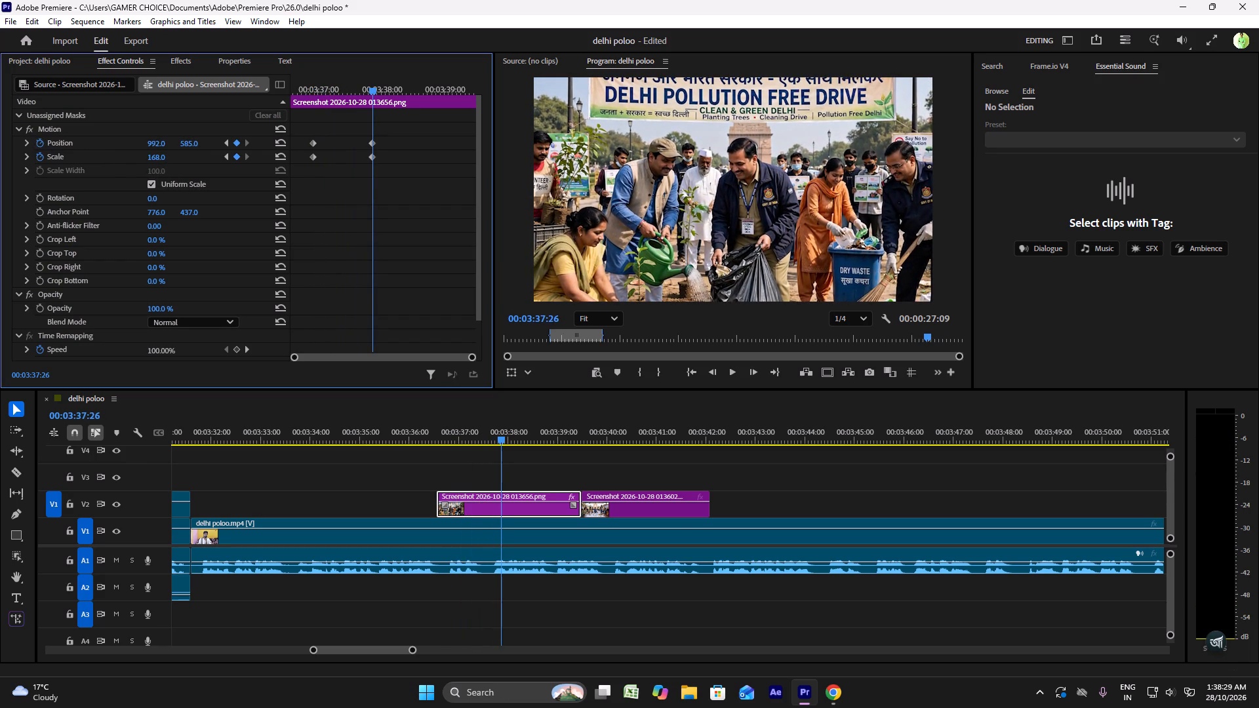
left_click_drag(226, 140, 187, 139)
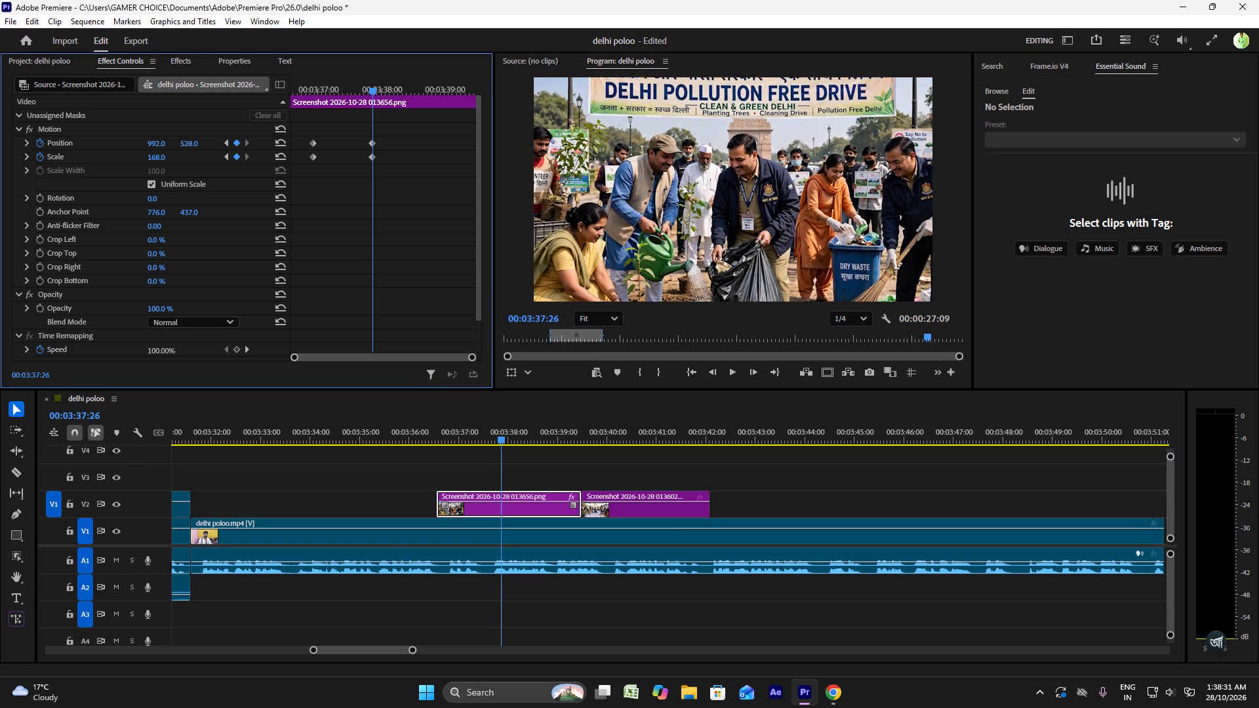
left_click_drag(187, 139, 70, 122)
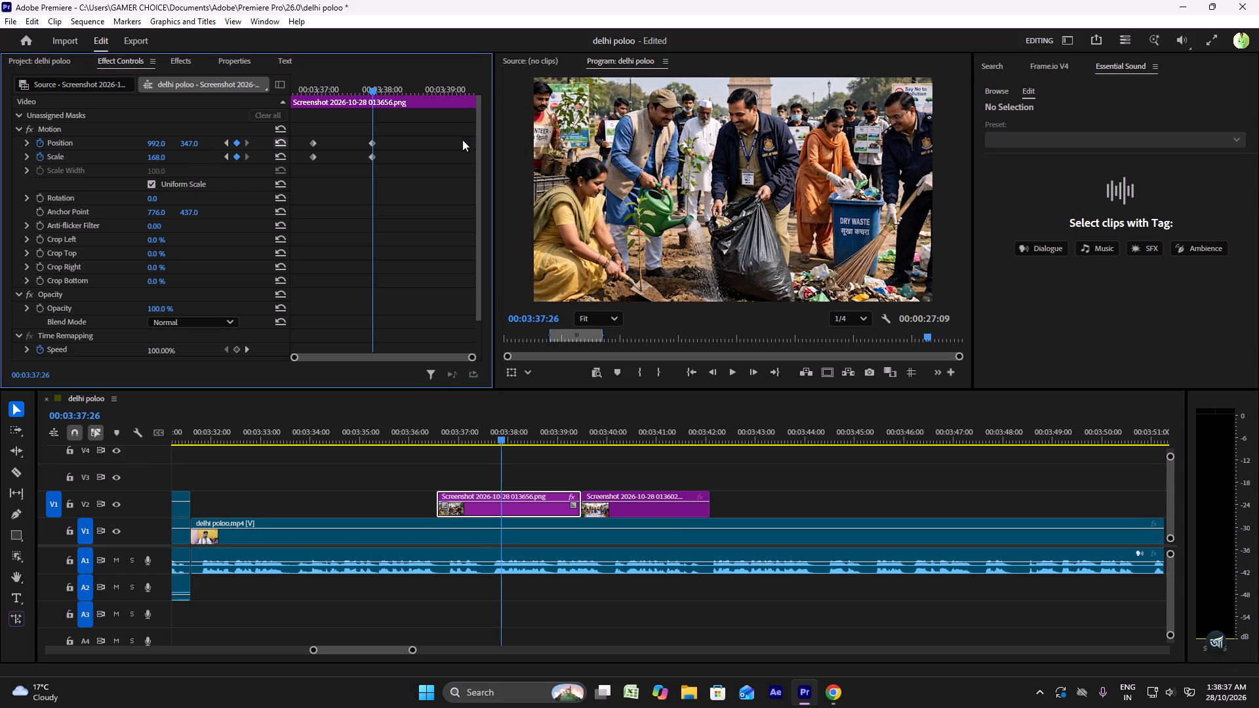
Move the drive screenshot's second Position and Scale keyframes near the clip's end and its first pair closer to the clip's start.
left_click_drag(350, 120, 386, 188)
left_click_drag(375, 160, 453, 160)
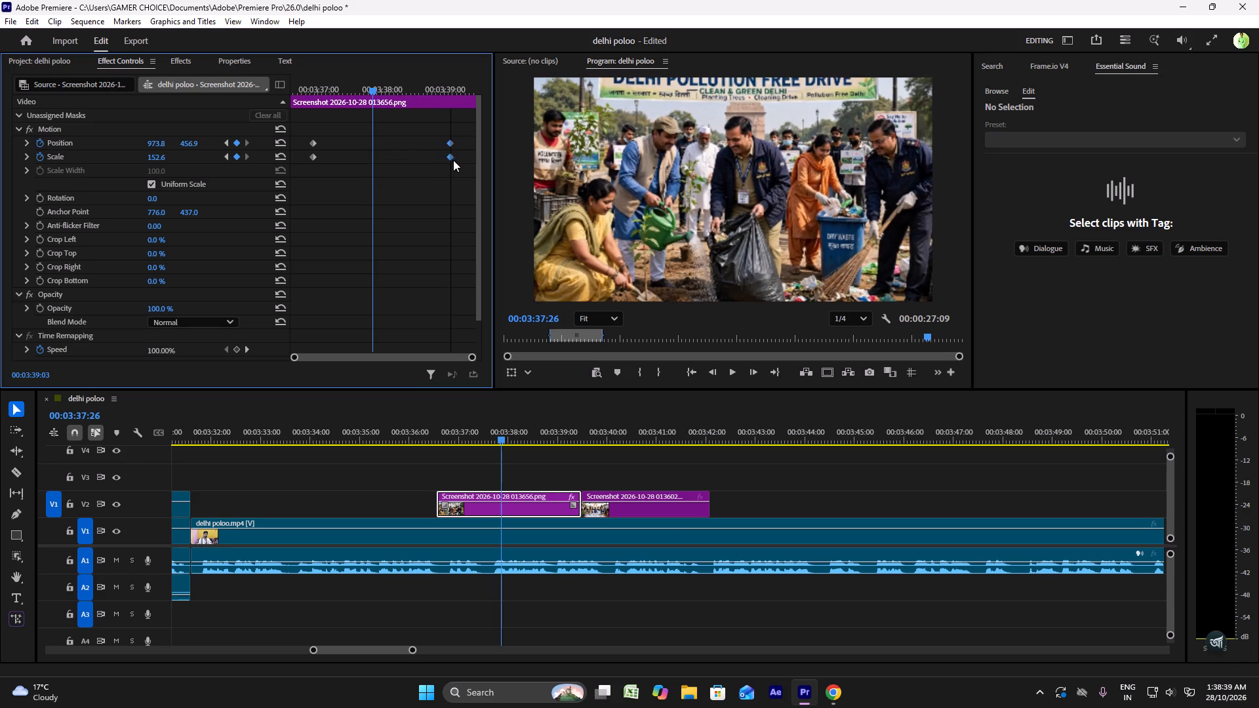
left_click_drag(453, 160, 457, 160)
left_click_drag(335, 127, 298, 149)
left_click(299, 149)
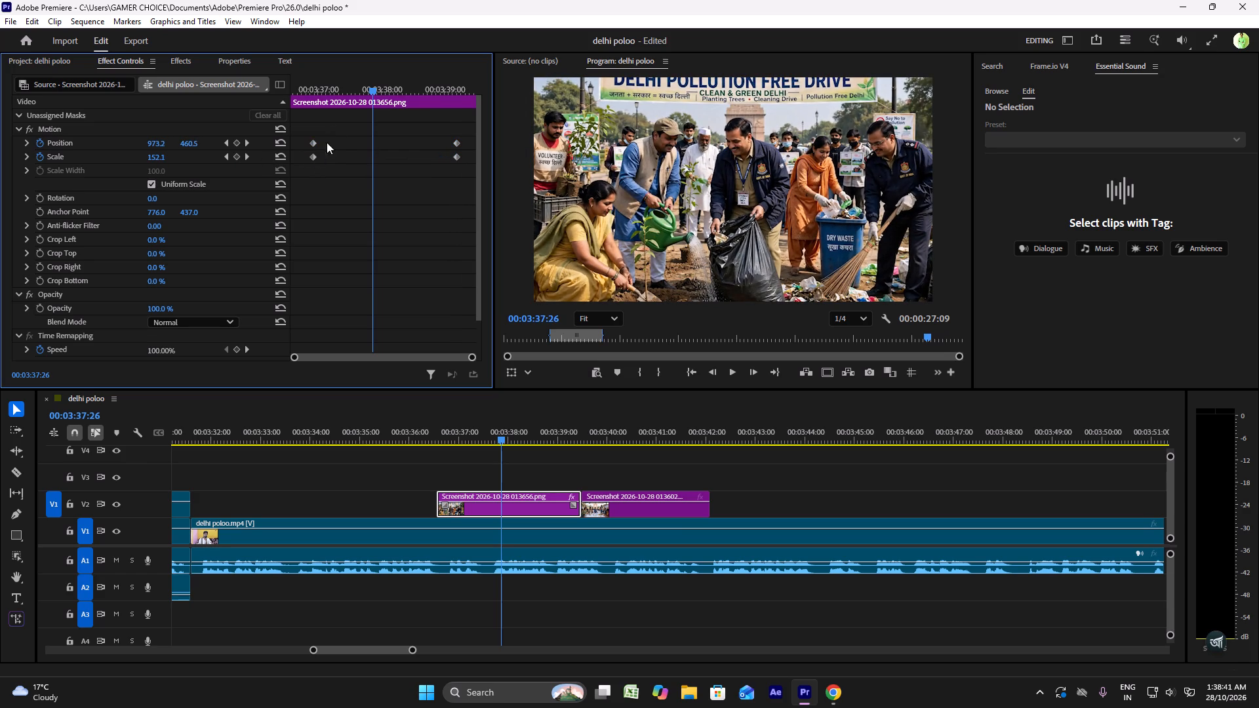
left_click_drag(334, 128, 300, 161)
left_click_drag(316, 157, 304, 157)
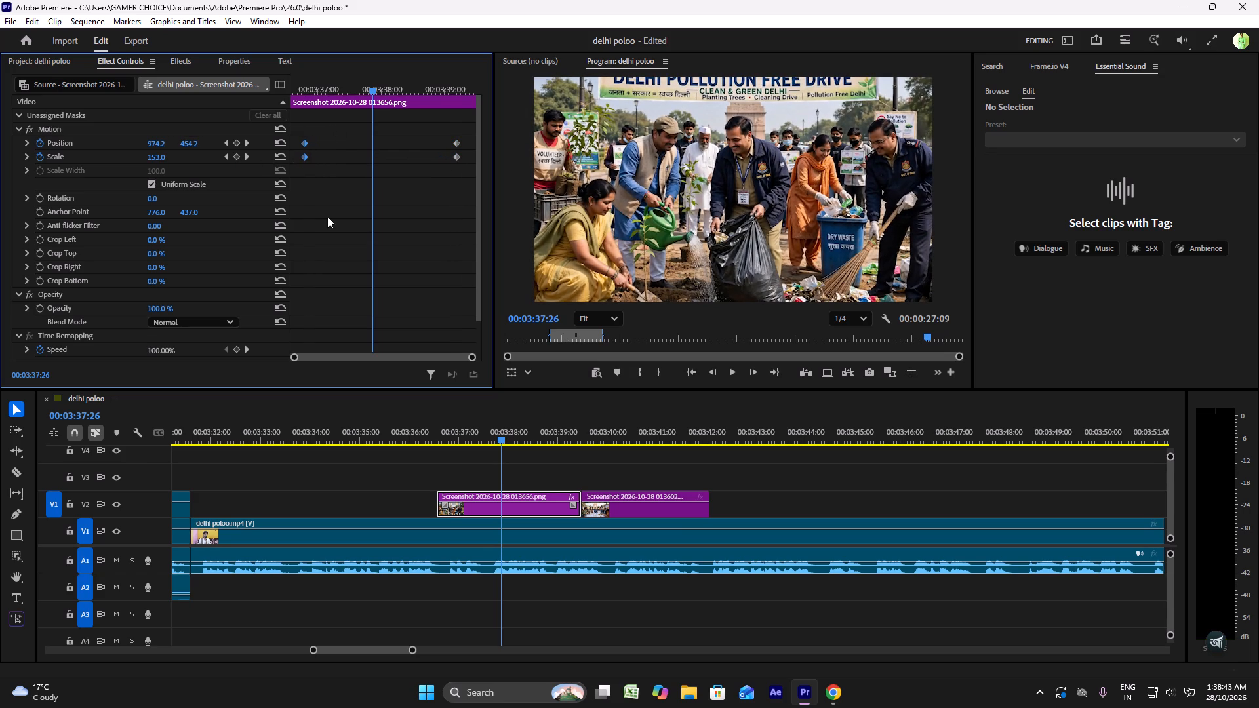
Enable Position and Scale keyframing on the meeting screenshot at 00:03:40:06 and keyframe its Scale at 135 at 00:03:41:02.
key("space")
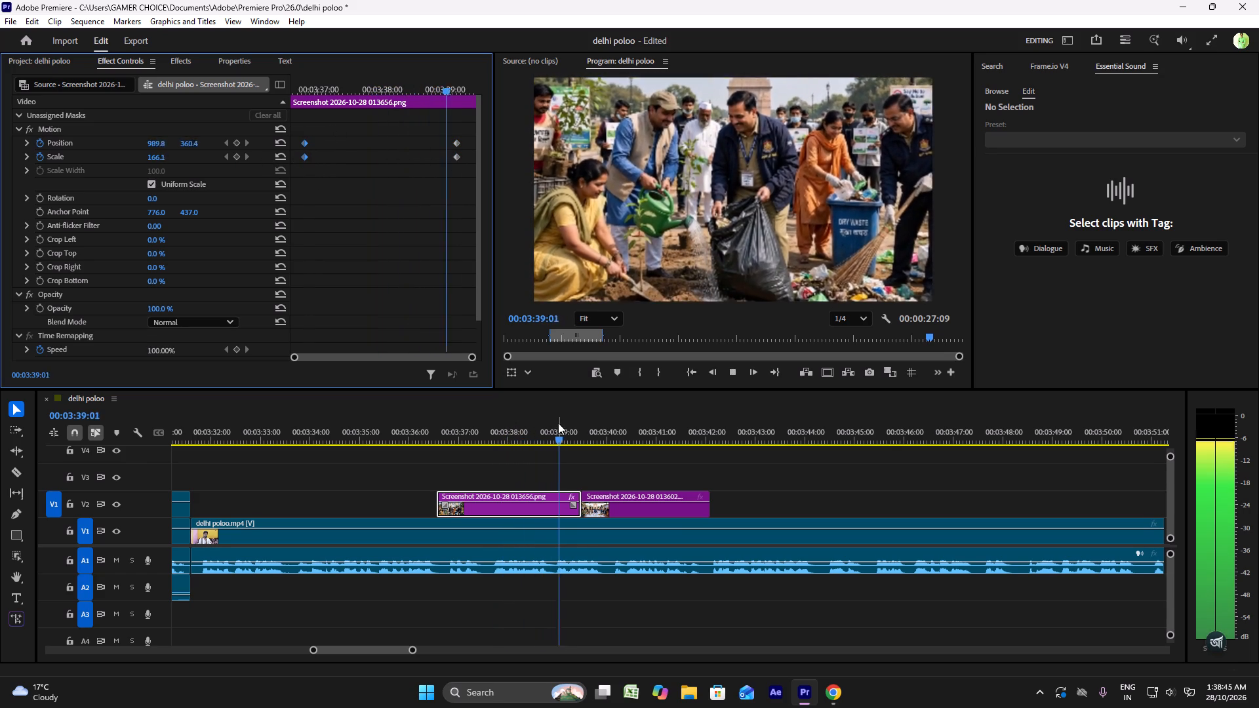
key("space")
left_click(634, 512)
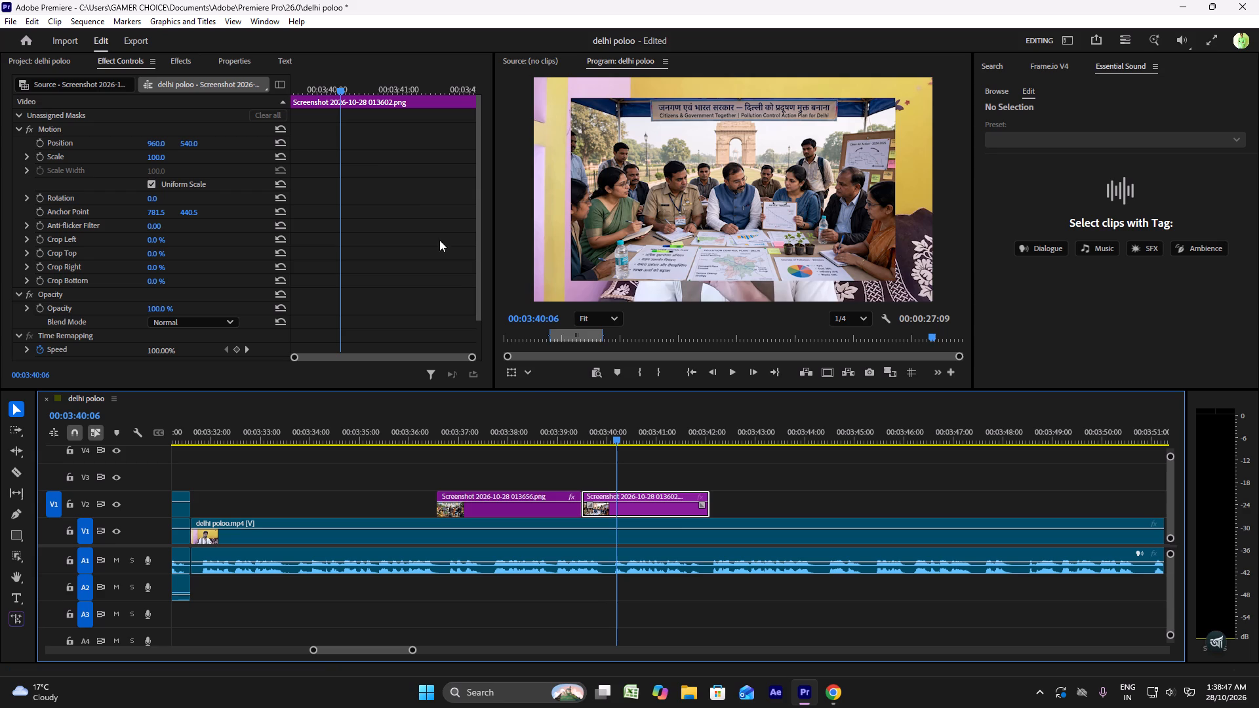
left_click(41, 158)
left_click(44, 140)
key("space")
key("space")
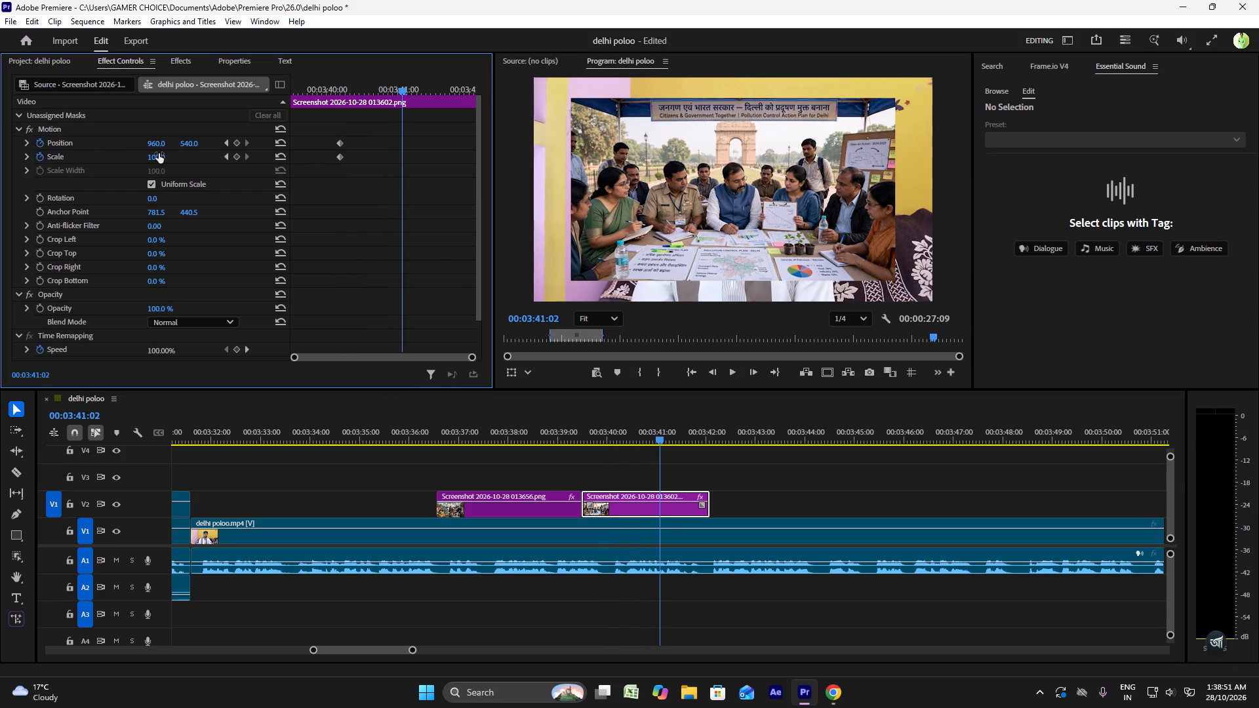
left_click_drag(164, 153, 188, 156)
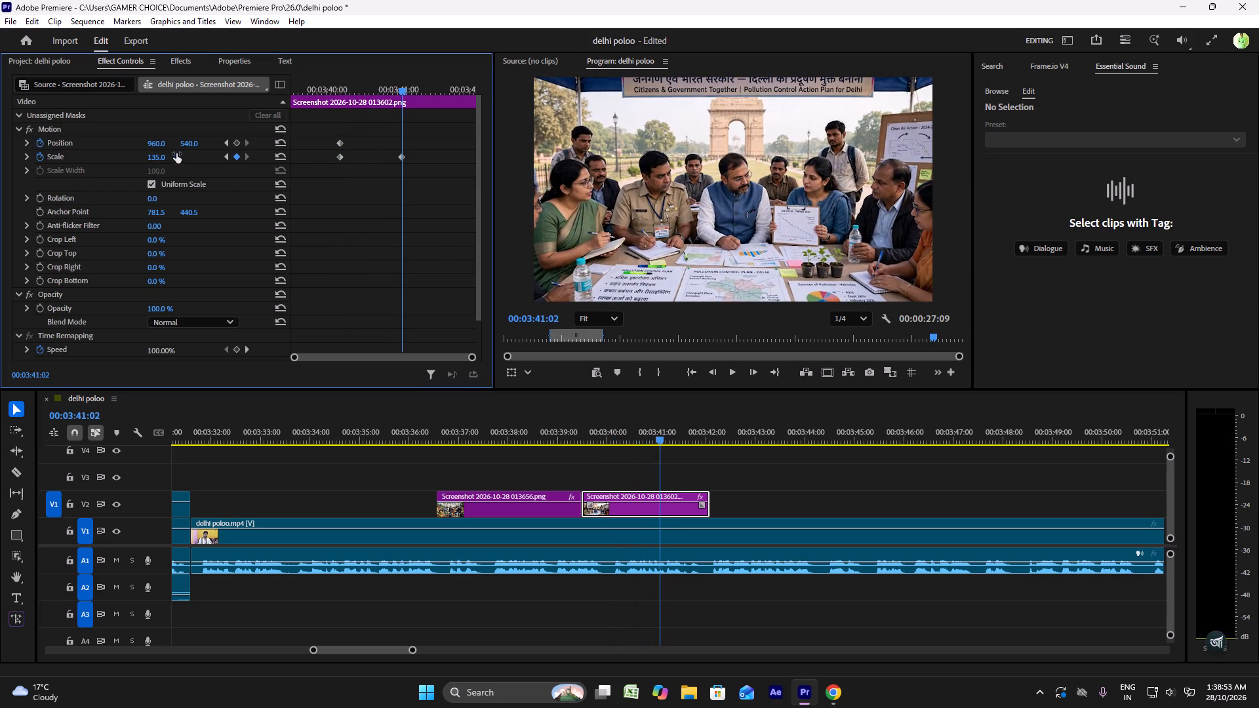
Replace the meeting screenshot's first Scale keyframe at 00:03:40:06 with one at 135.
left_click(226, 154)
left_click(233, 156)
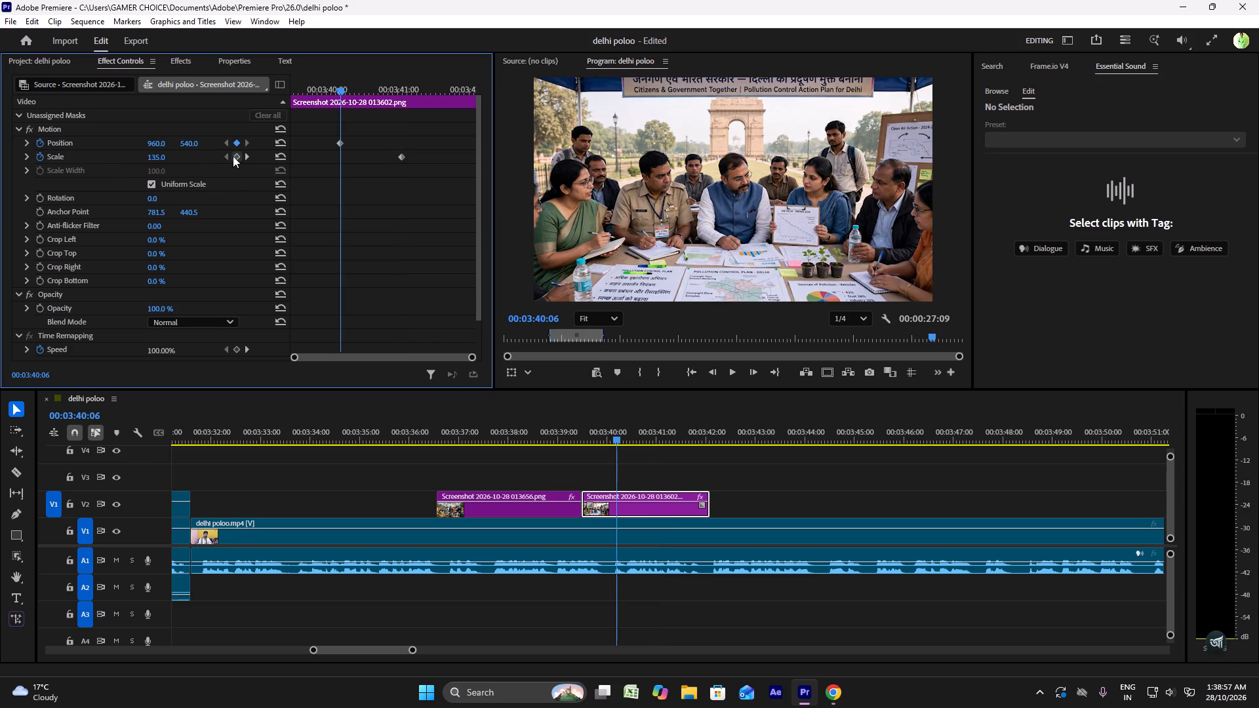
left_click(235, 156)
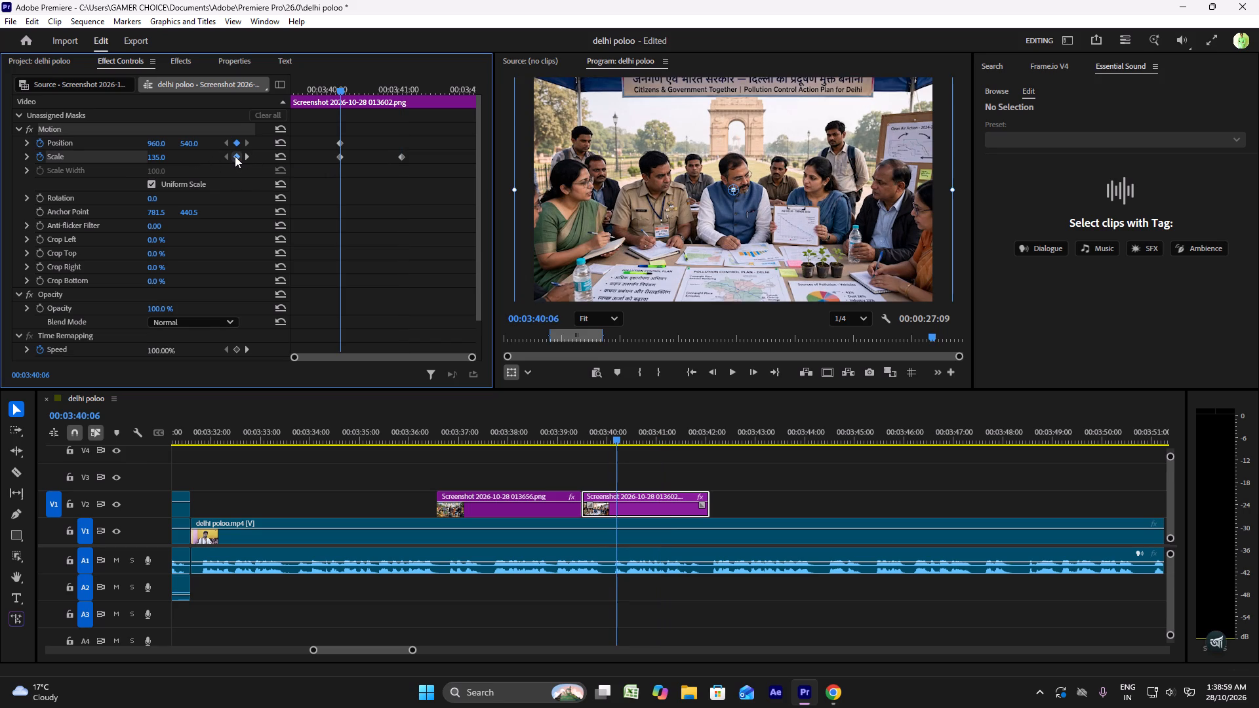
Set the meeting screenshot's Scale keyframe at 00:03:41:02 to 160.
key("space")
key("space")
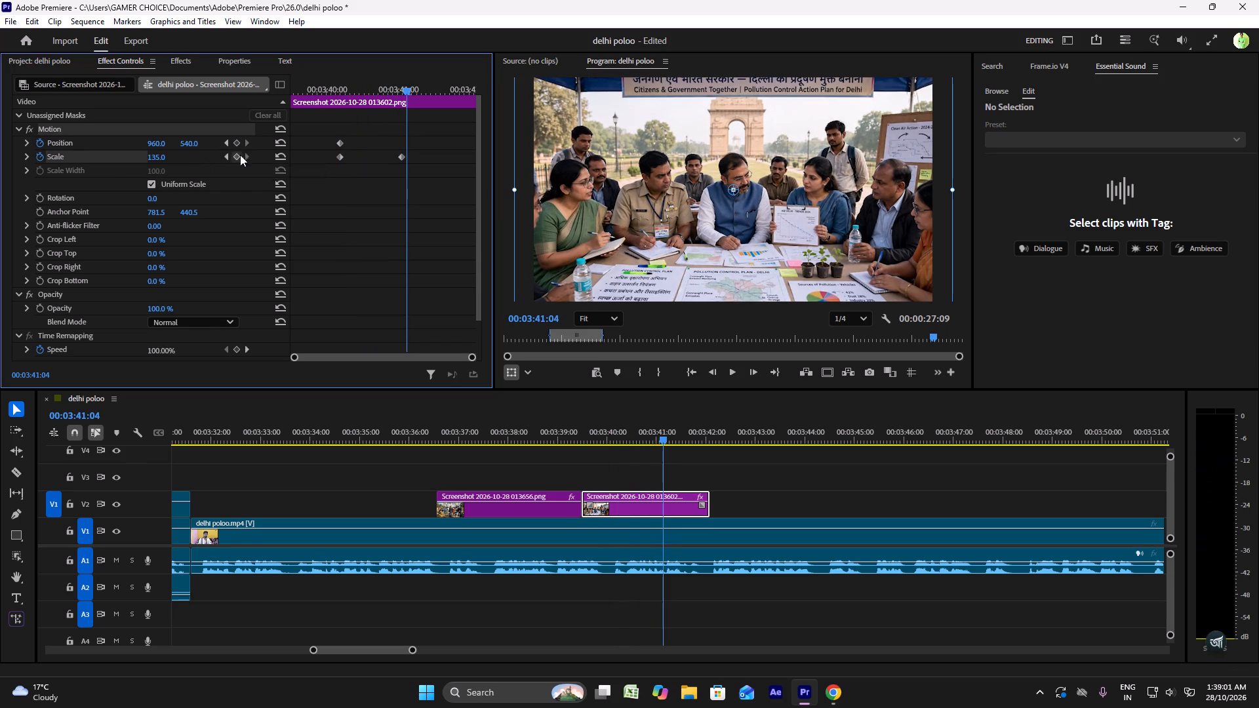
left_click(230, 157)
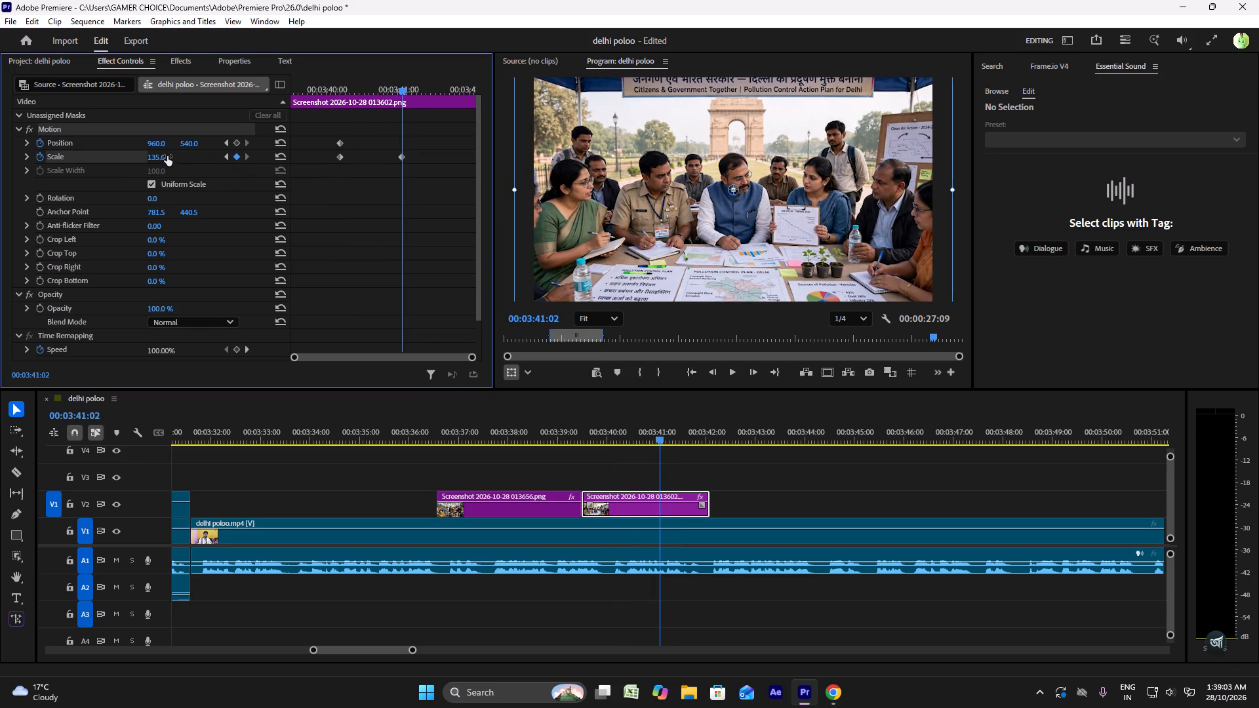
left_click_drag(169, 156, 185, 156)
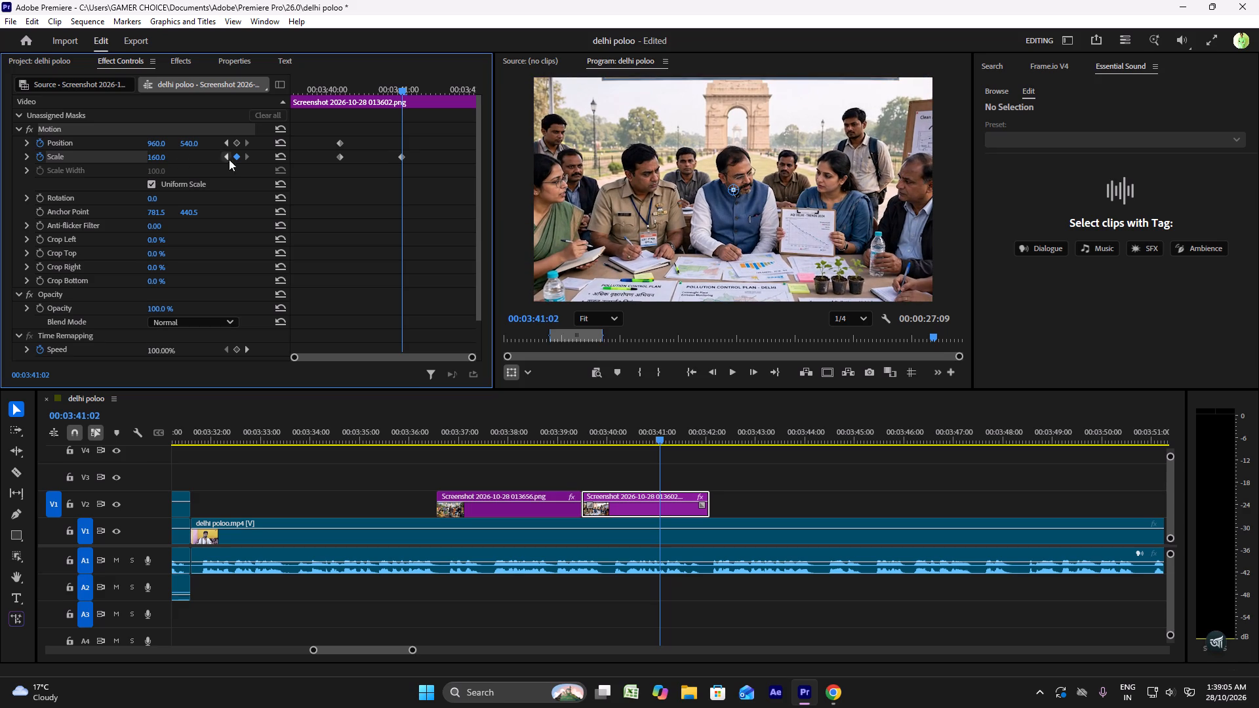
Move the meeting screenshot's 160 Scale keyframe near the clip's end and its first Position and Scale keyframes near the start, and play both screenshots.
left_click_drag(386, 149, 421, 173)
left_click_drag(403, 158, 445, 164)
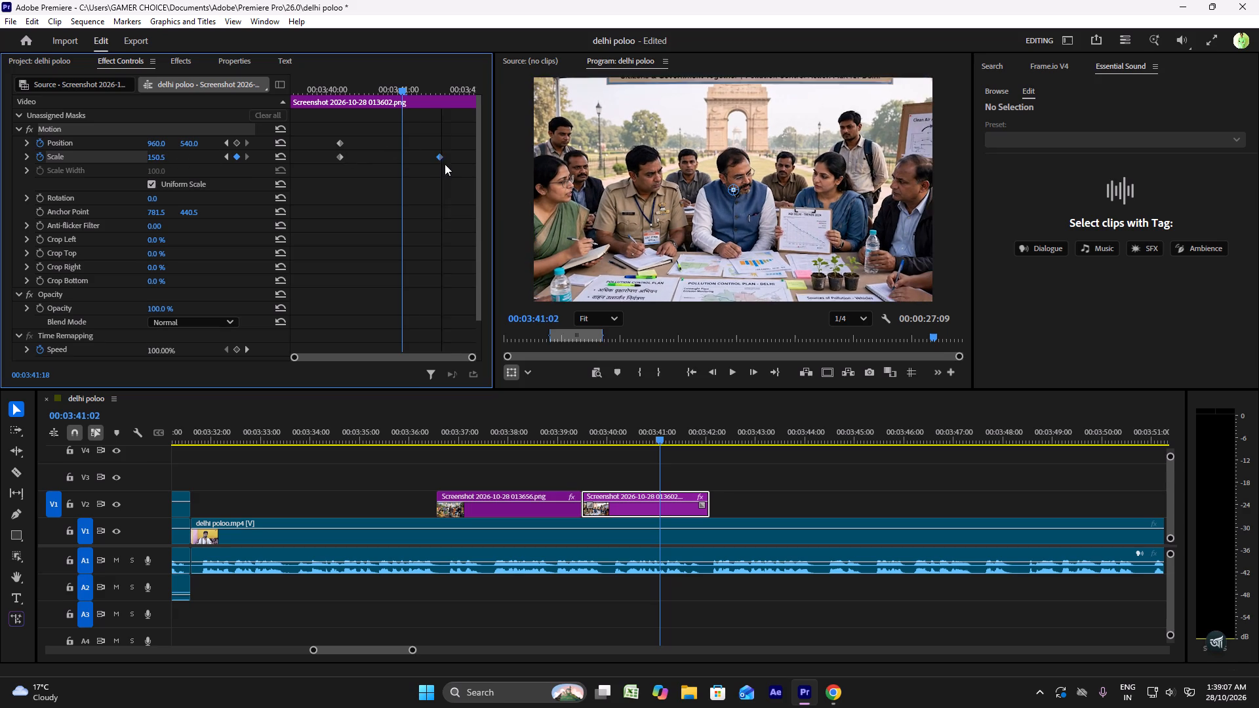
left_click_drag(445, 164, 466, 165)
left_click_drag(355, 130, 336, 163)
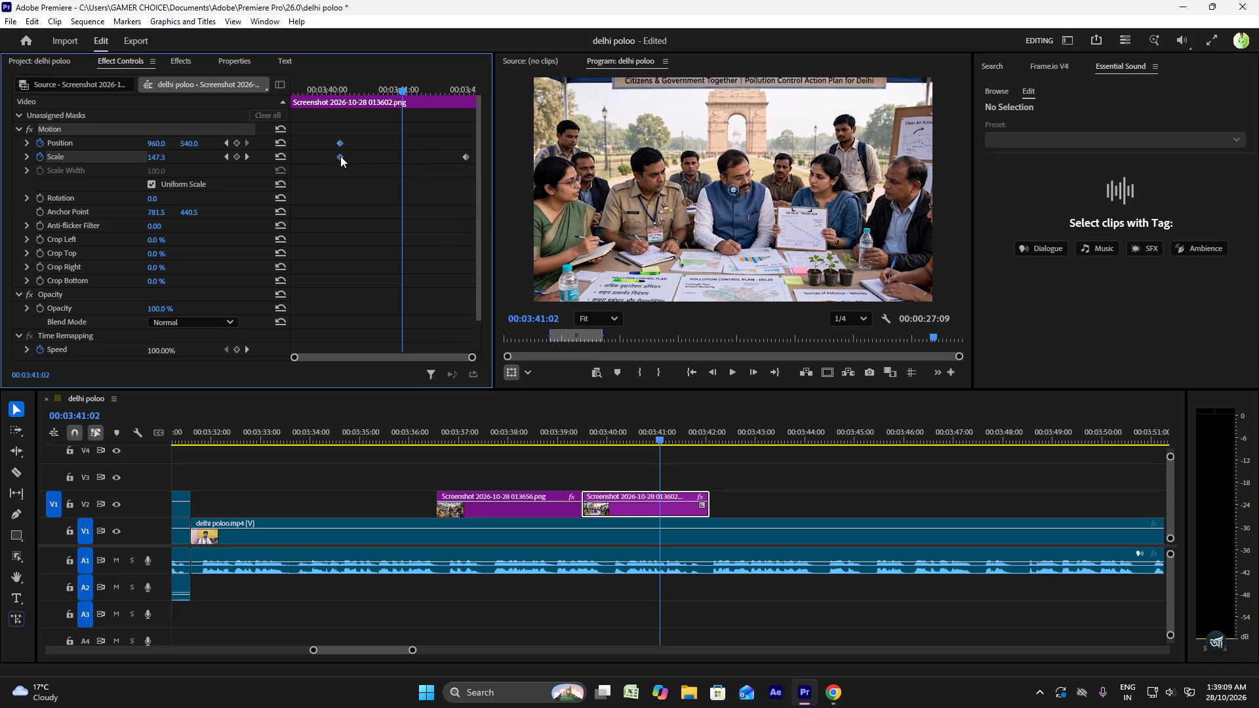
left_click_drag(340, 155, 299, 155)
left_click(448, 423)
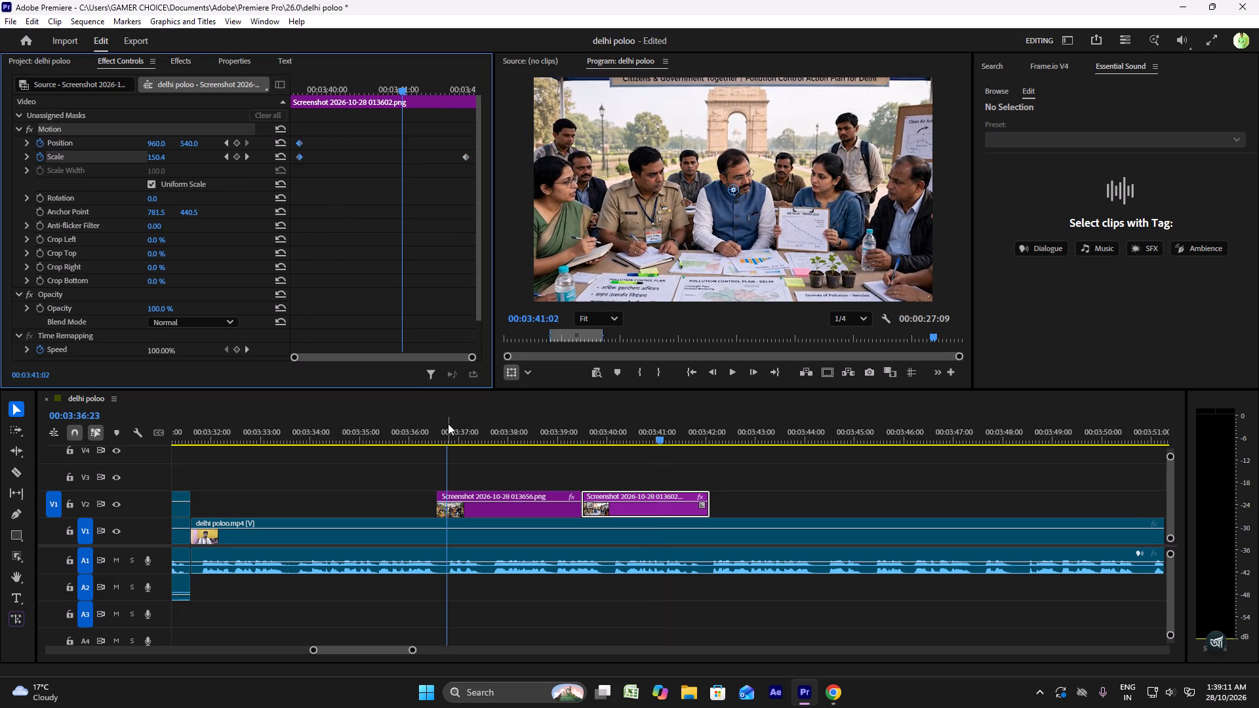
key("space")
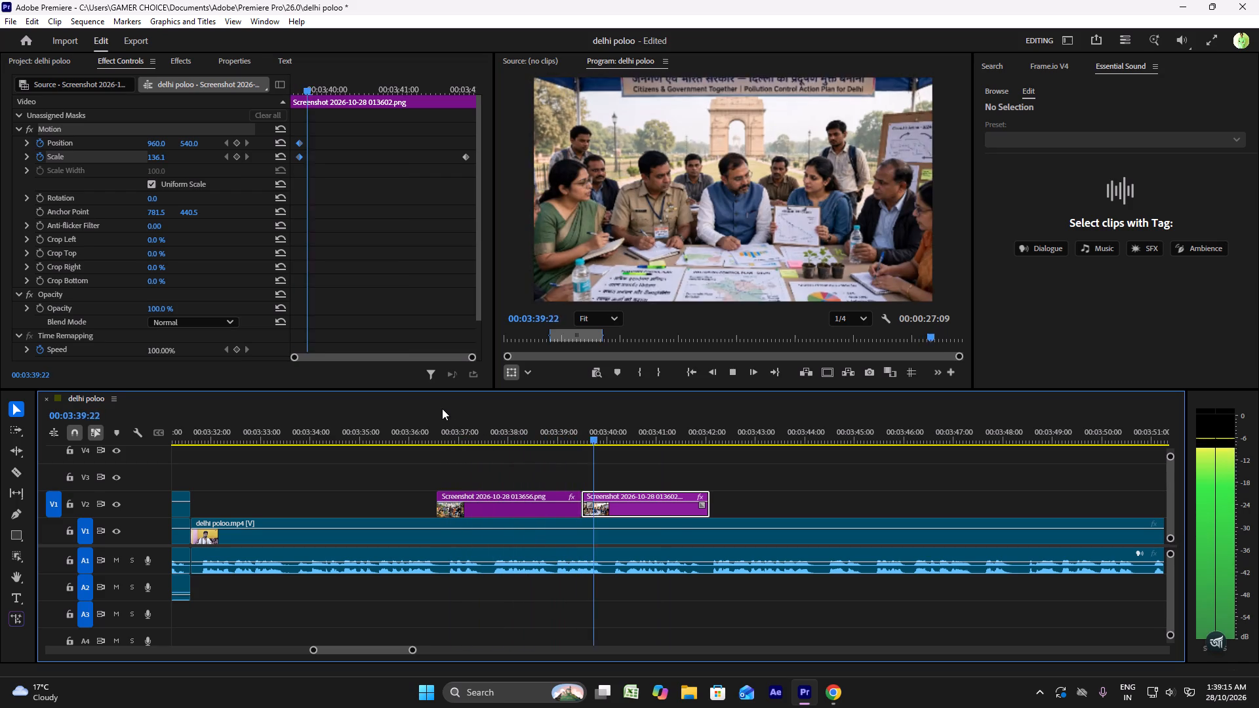
key("space")
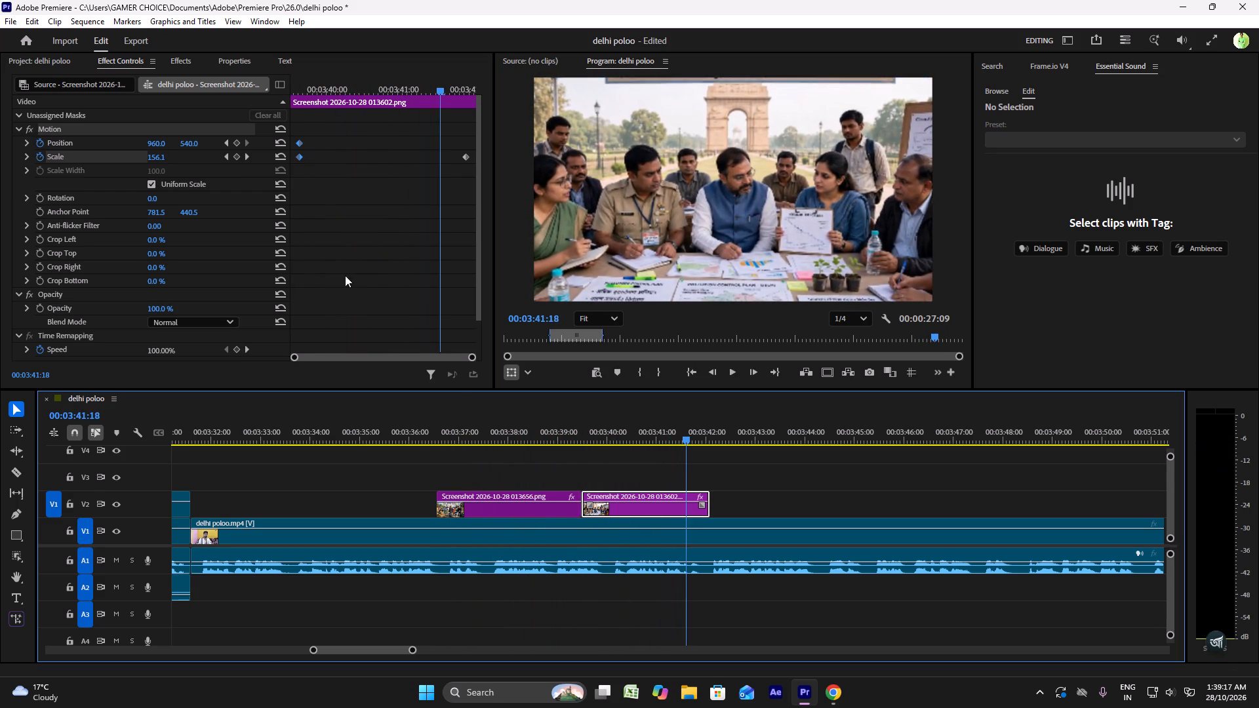
Move the meeting screenshot's first Position and Scale keyframes to the very start of the clip.
left_click_drag(310, 123, 303, 164)
left_click(302, 163)
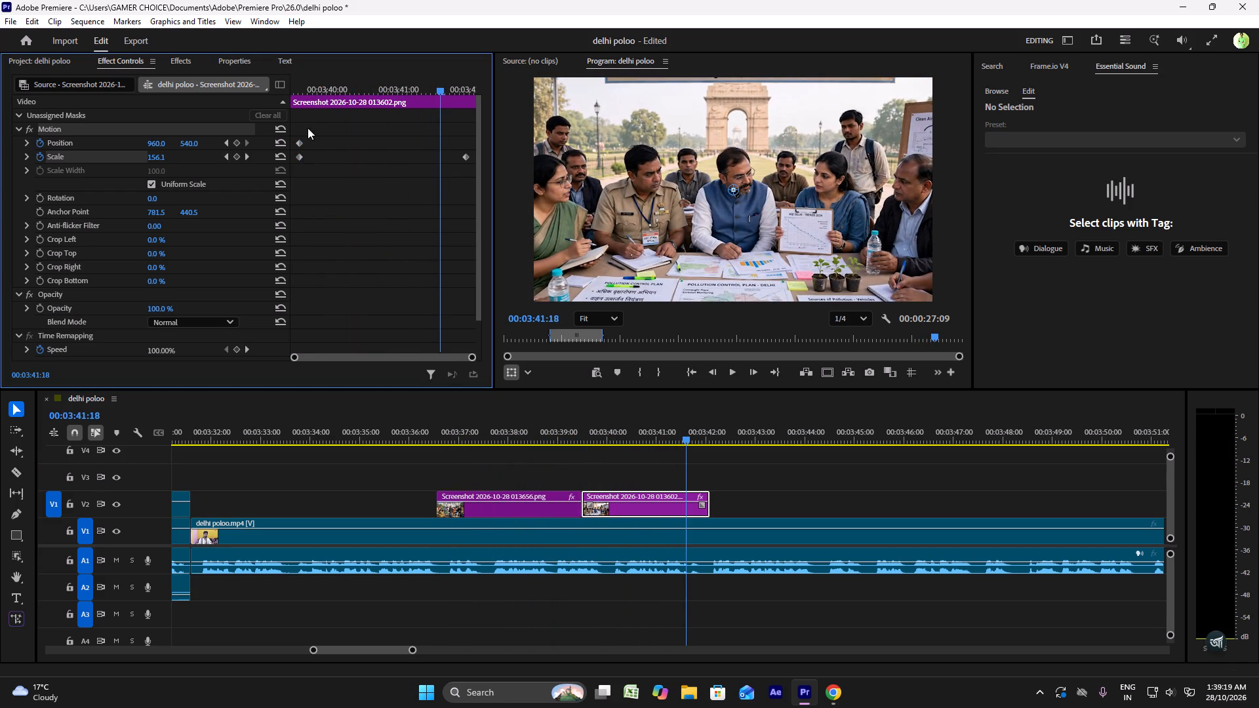
left_click_drag(308, 128, 298, 163)
left_click_drag(302, 158, 289, 157)
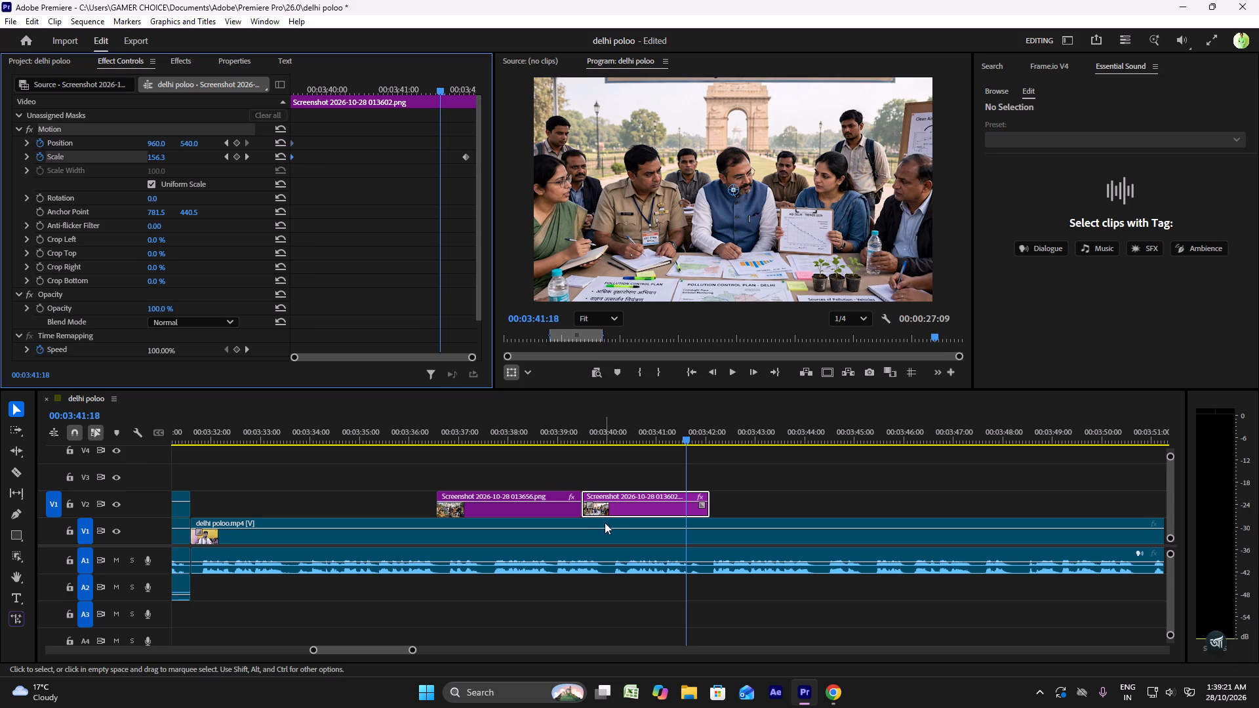
Add a short transition at the cut between the drive and meeting screenshots and play across it.
left_click(590, 505)
left_click(555, 501)
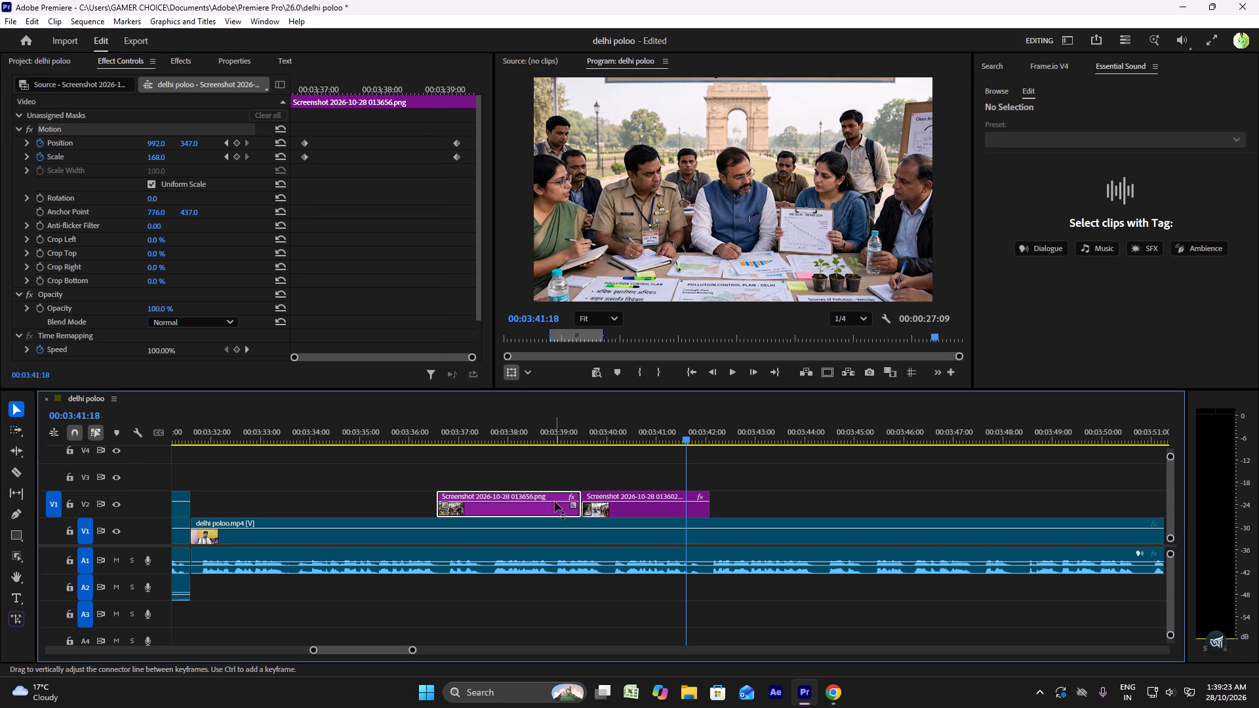
left_click_drag(574, 505, 566, 504)
left_click(556, 438)
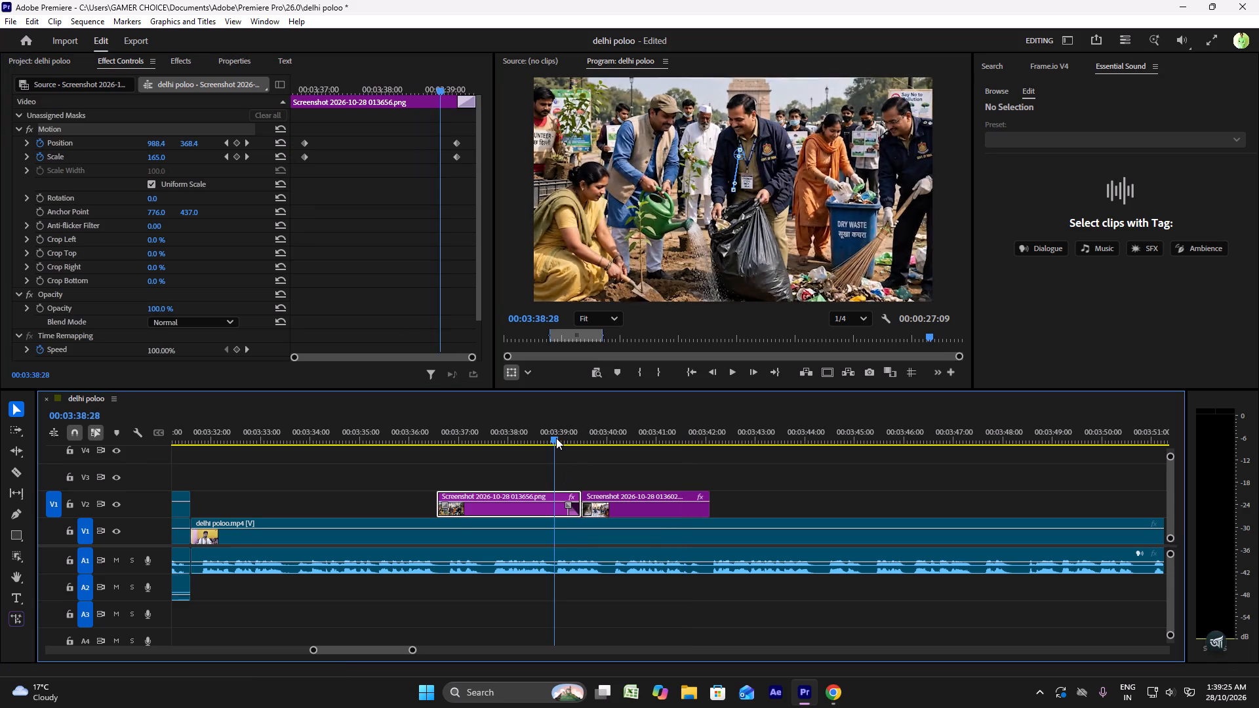
key("space")
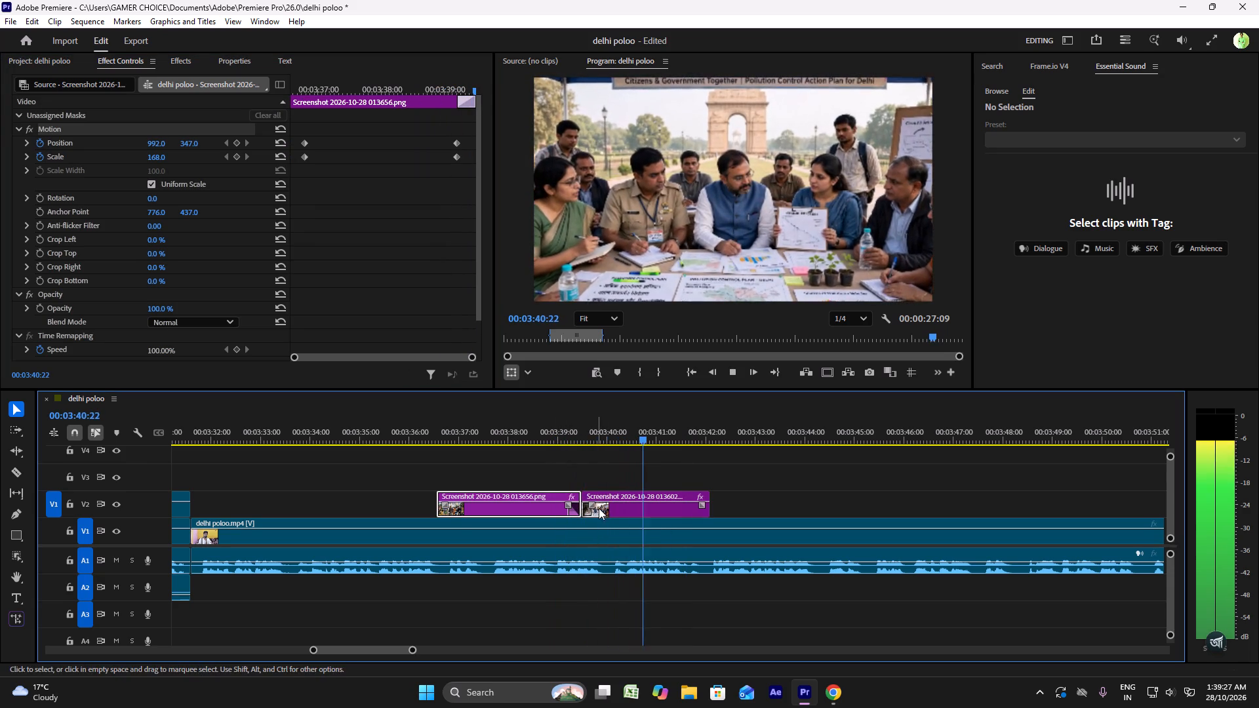
key("space")
Move the meeting screenshot up to V3, extend its start to overlap the drive screenshot's end, and play the overlap.
left_click_drag(613, 511, 607, 477)
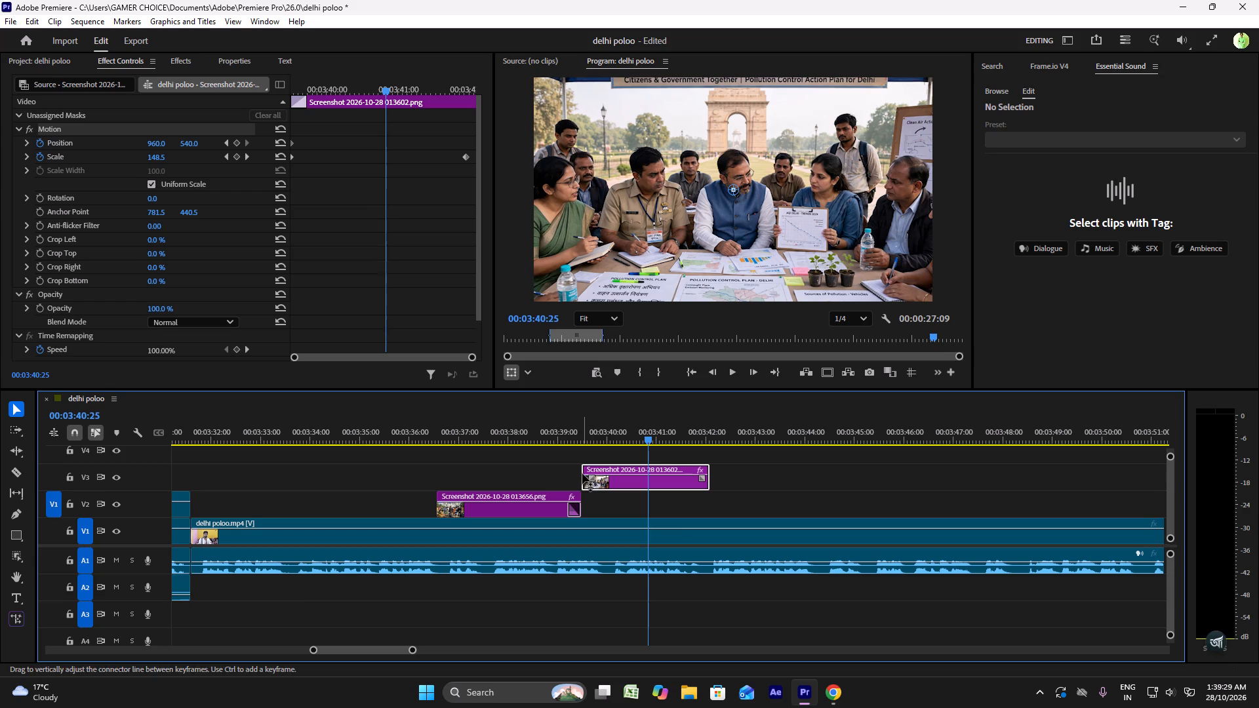
left_click_drag(581, 473, 565, 471)
left_click(558, 438)
key("space")
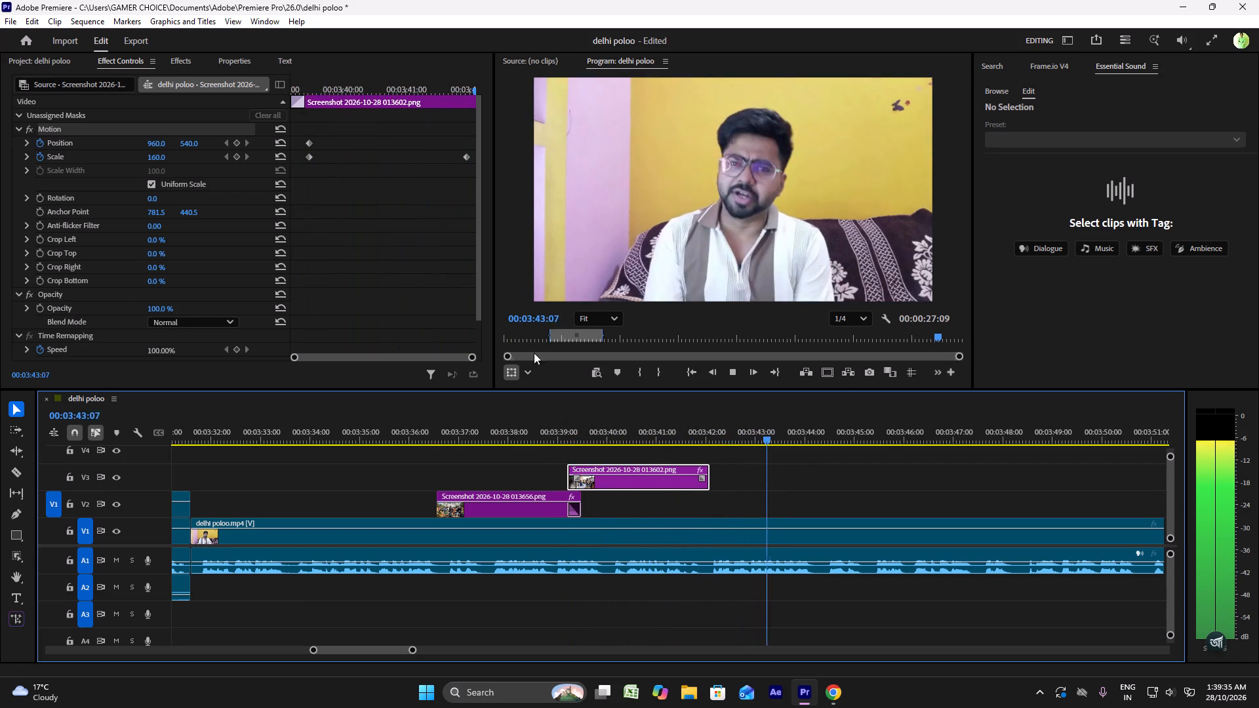
key("space")
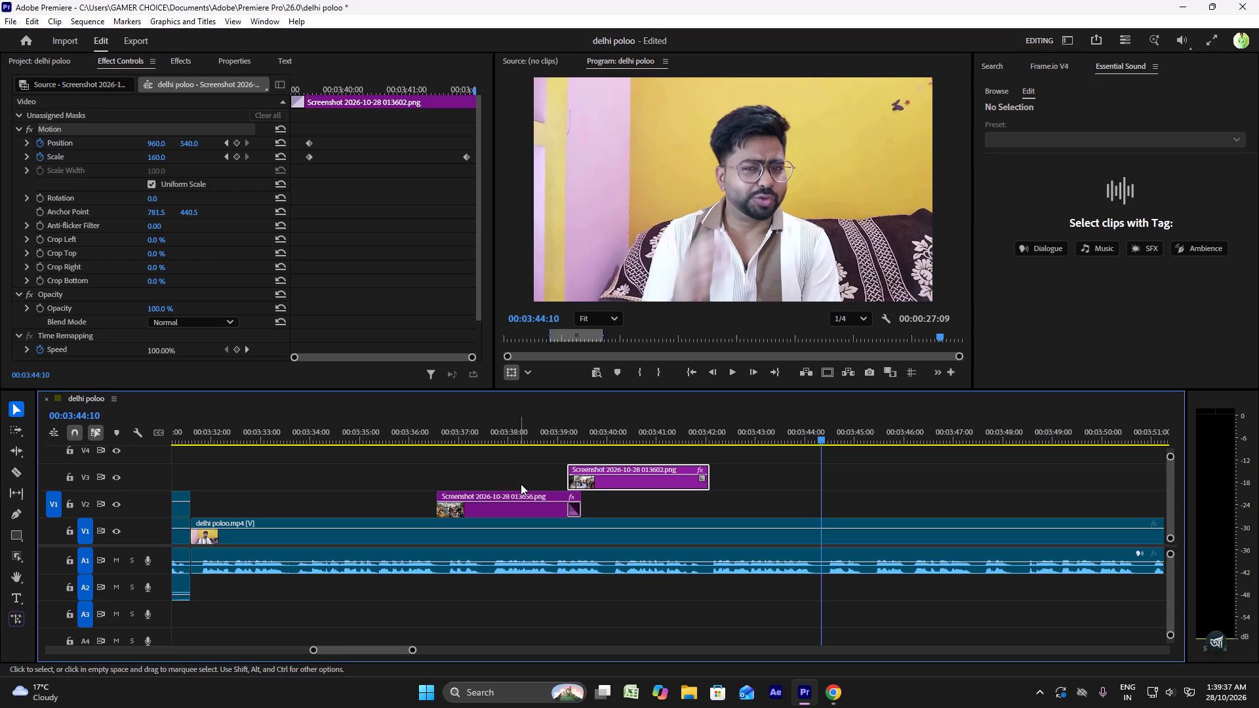
Look over the timeline back to the sequence's beginning and check the media available in the project.
scroll(462, 442, "down", 12, "alt")
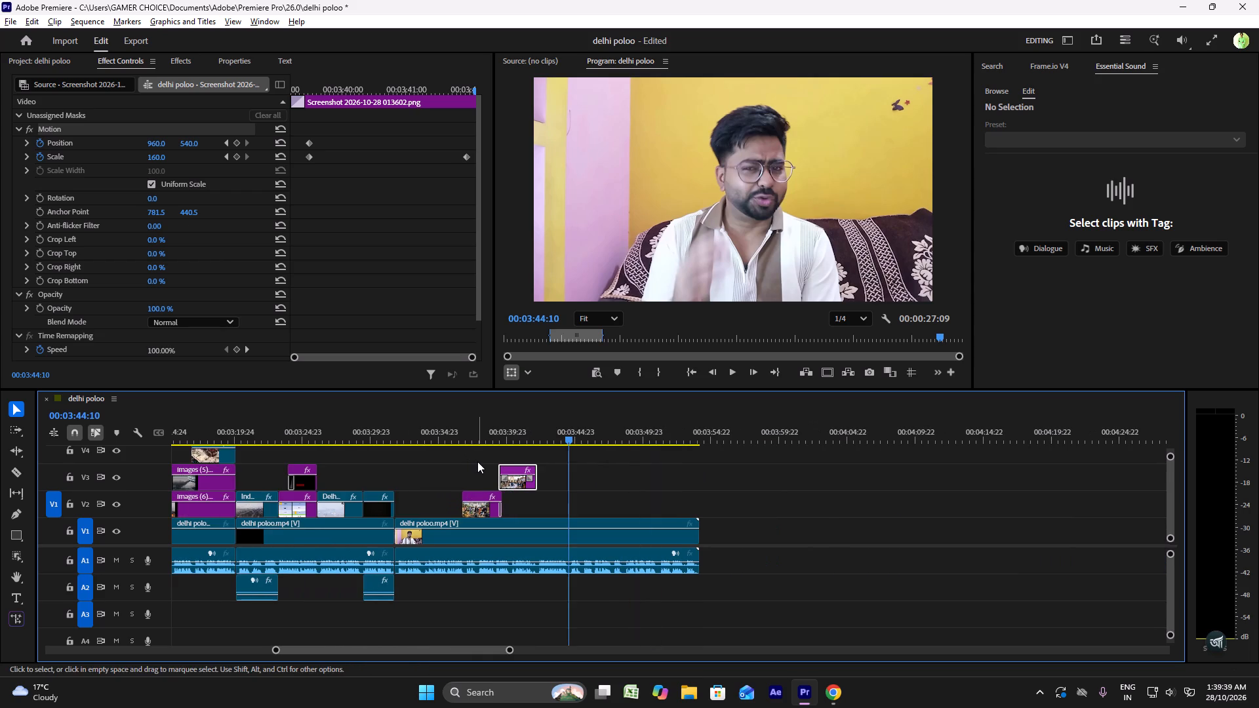
scroll(477, 462, "down", 12)
scroll(477, 462, "up", 14)
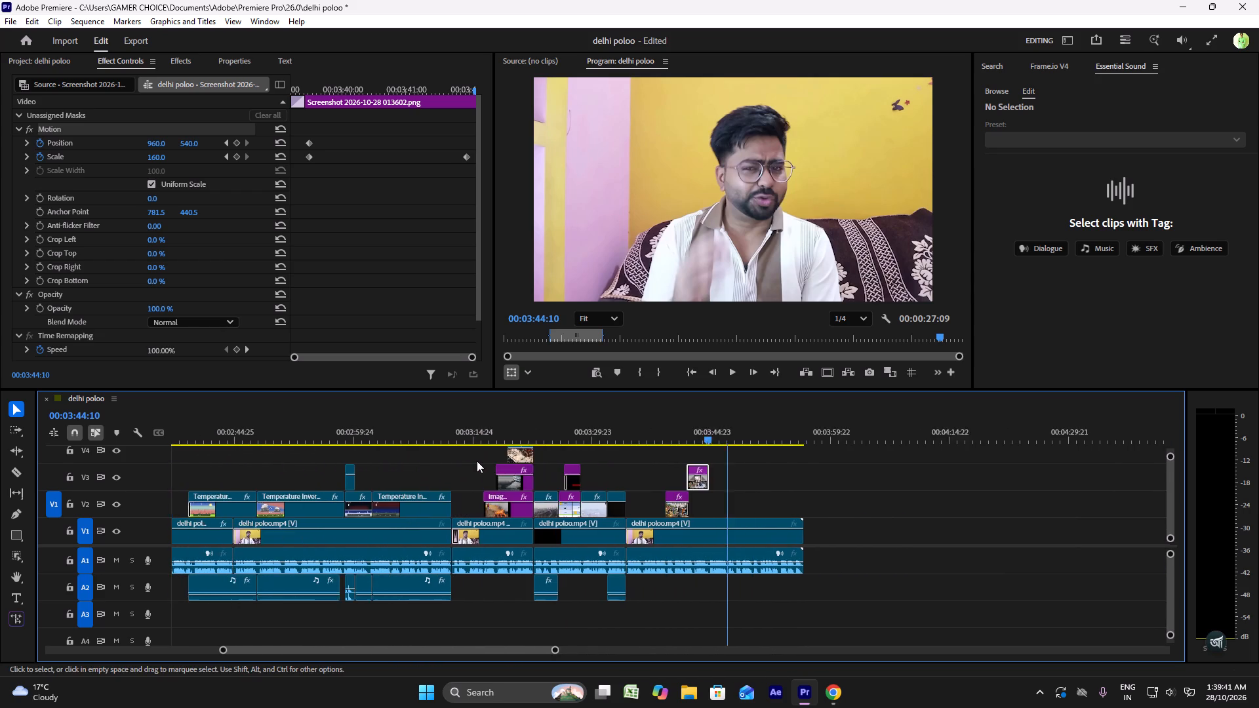
scroll(477, 461, "up", 20)
scroll(477, 461, "up", 12)
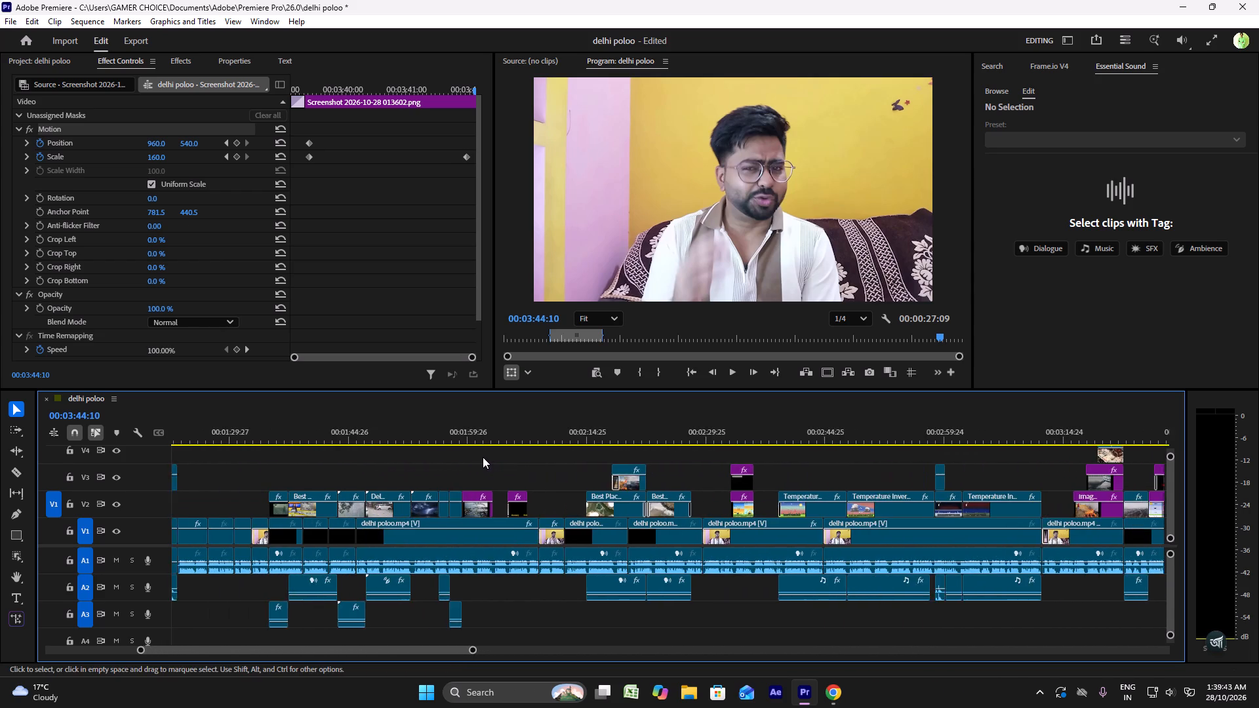
scroll(483, 457, "up", 20)
scroll(483, 457, "up", 12)
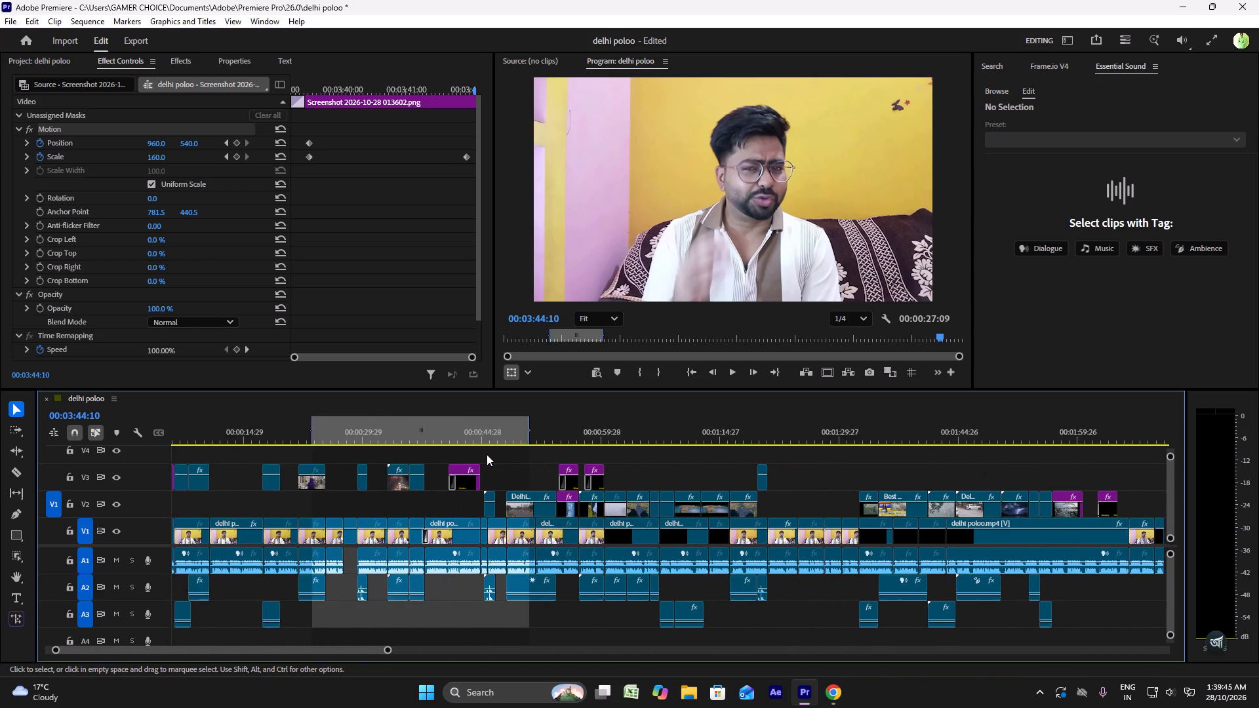
scroll(487, 454, "up", 13)
scroll(485, 453, "down", 6)
scroll(484, 453, "up", 11)
left_click(39, 68)
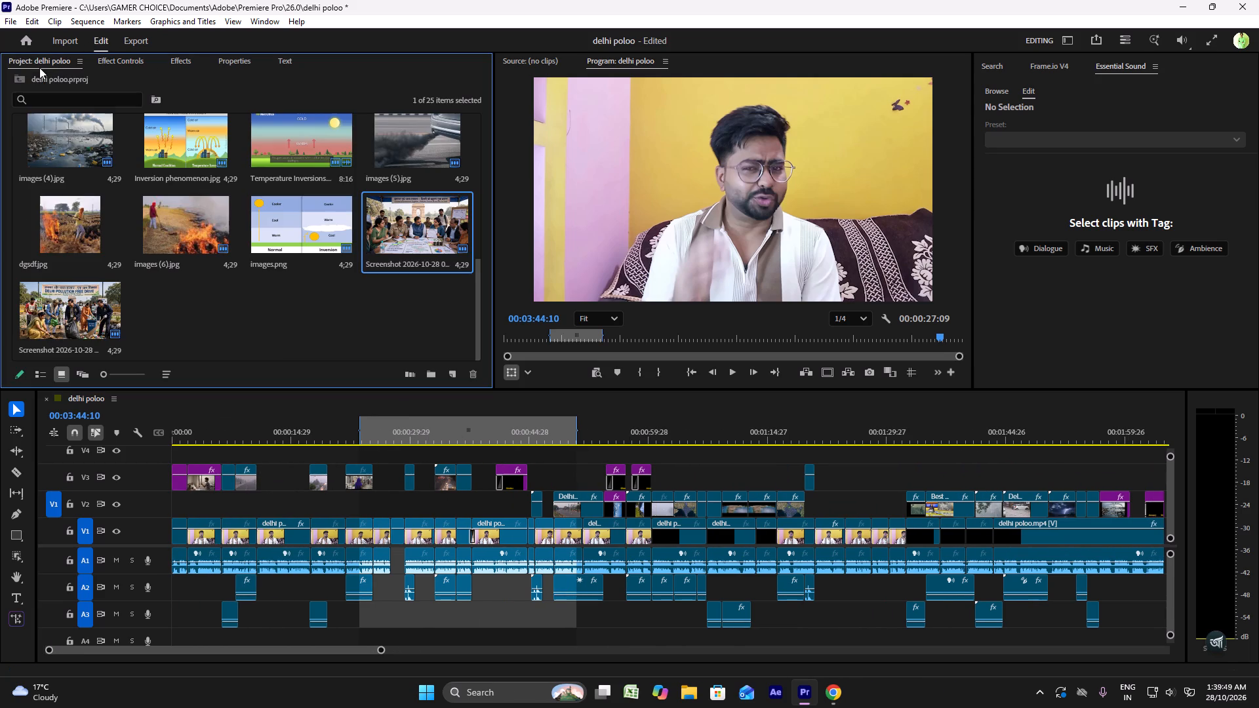
scroll(279, 298, "up", 4)
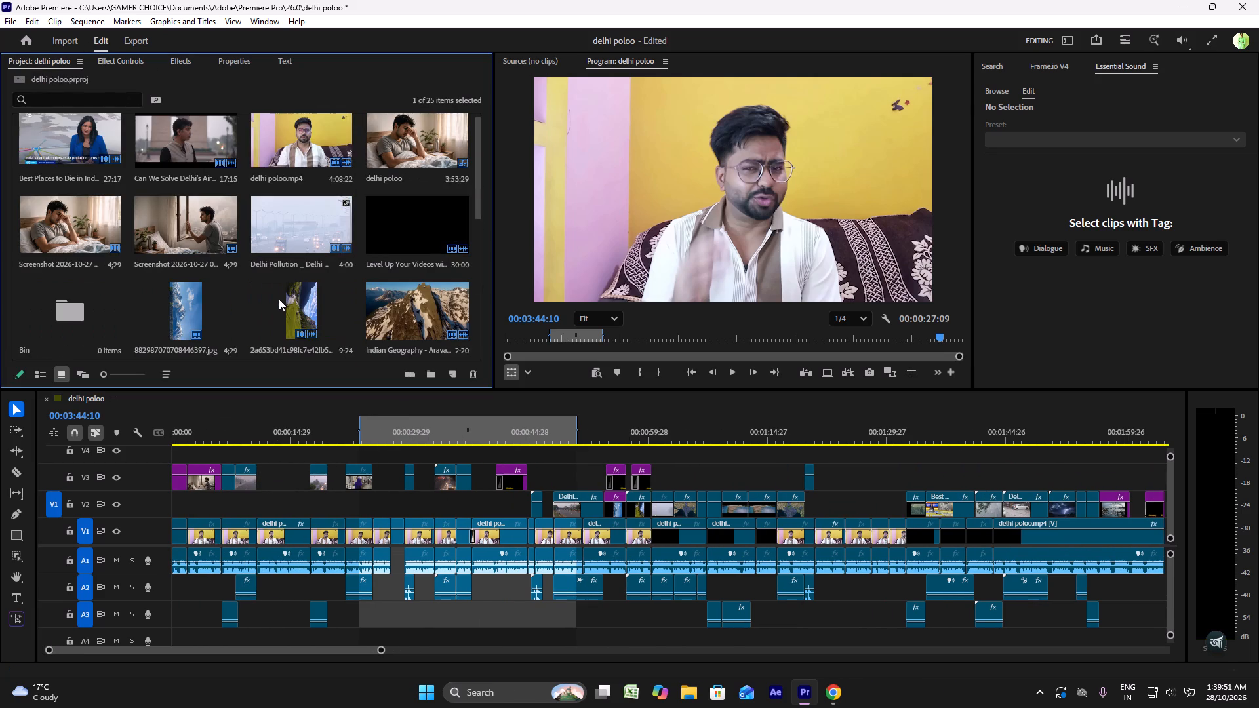
scroll(279, 299, "down", 9)
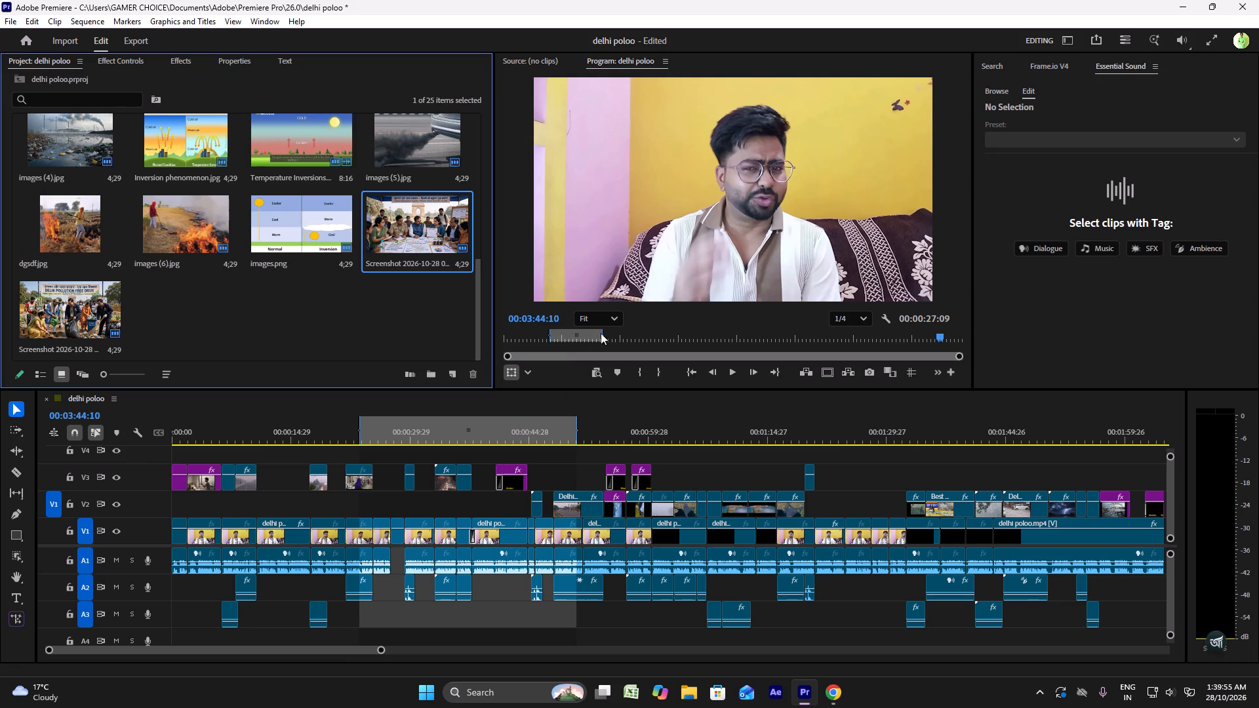
Shorten the sequence's In-to-Out range to 00:00:05:22, move it to the sequence's start, and play the footage from 00:00:14:25.
left_click_drag(604, 333, 563, 328)
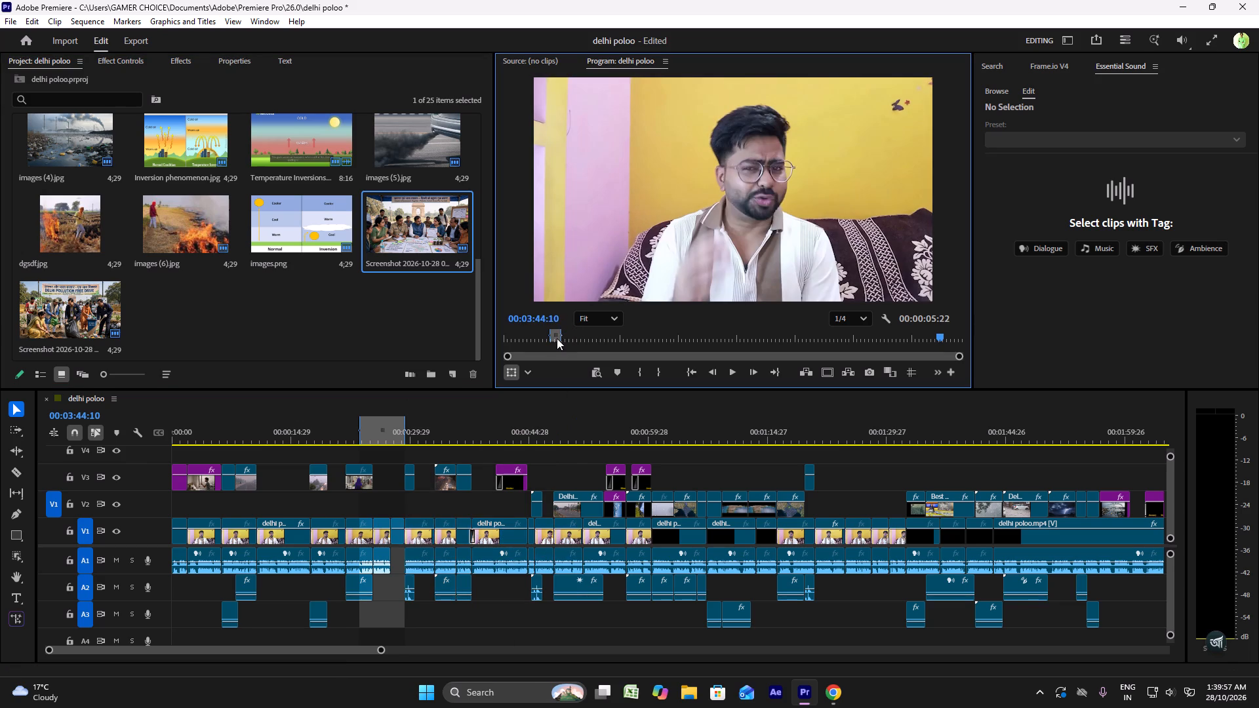
left_click_drag(557, 338, 534, 337)
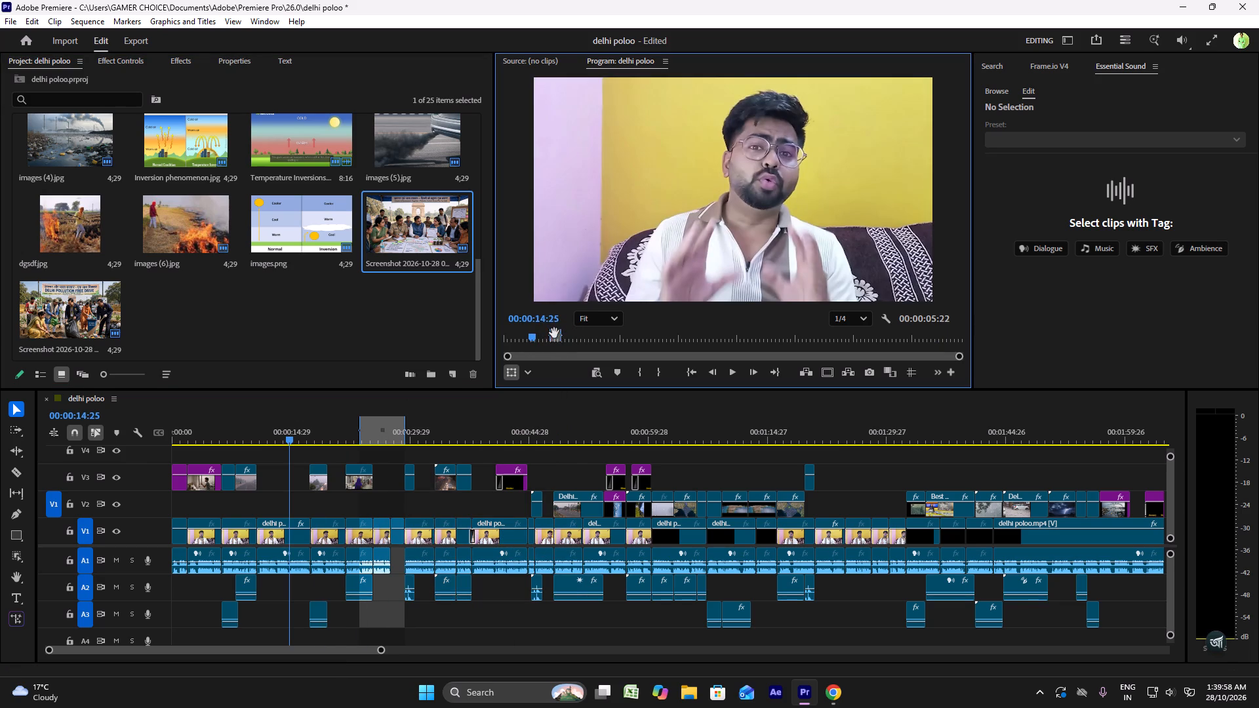
left_click_drag(554, 333, 494, 325)
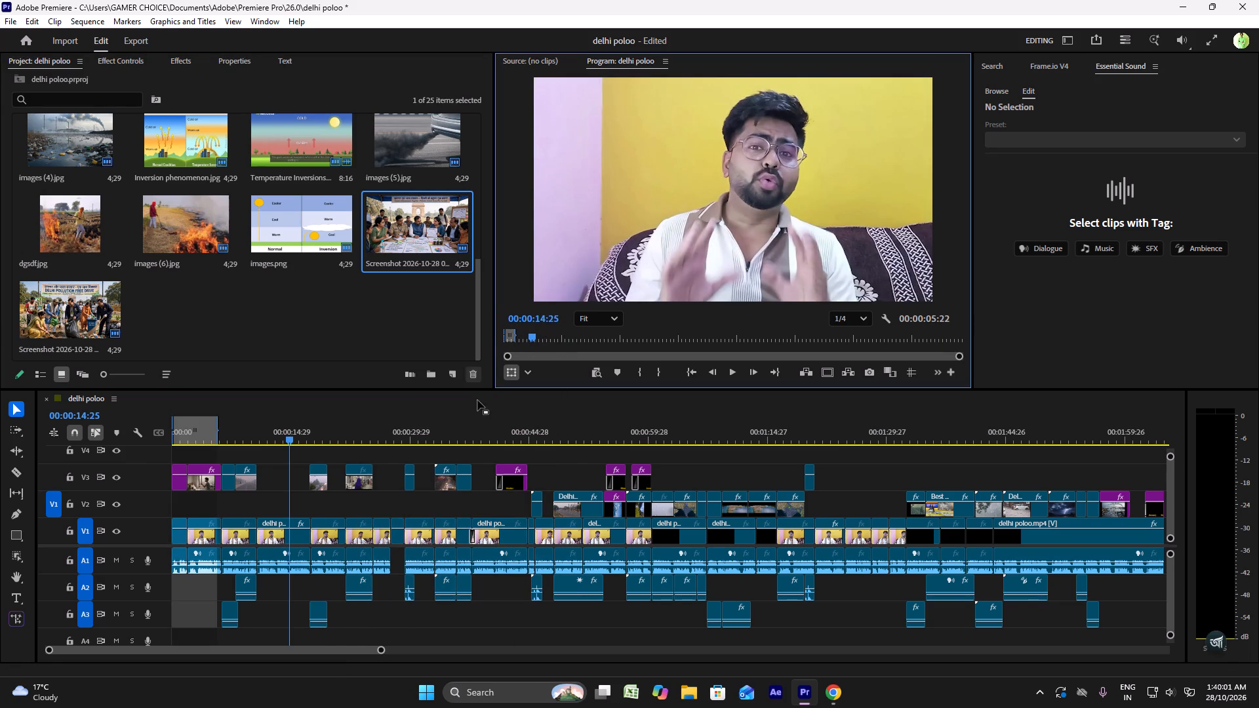
scroll(415, 460, "down", 6)
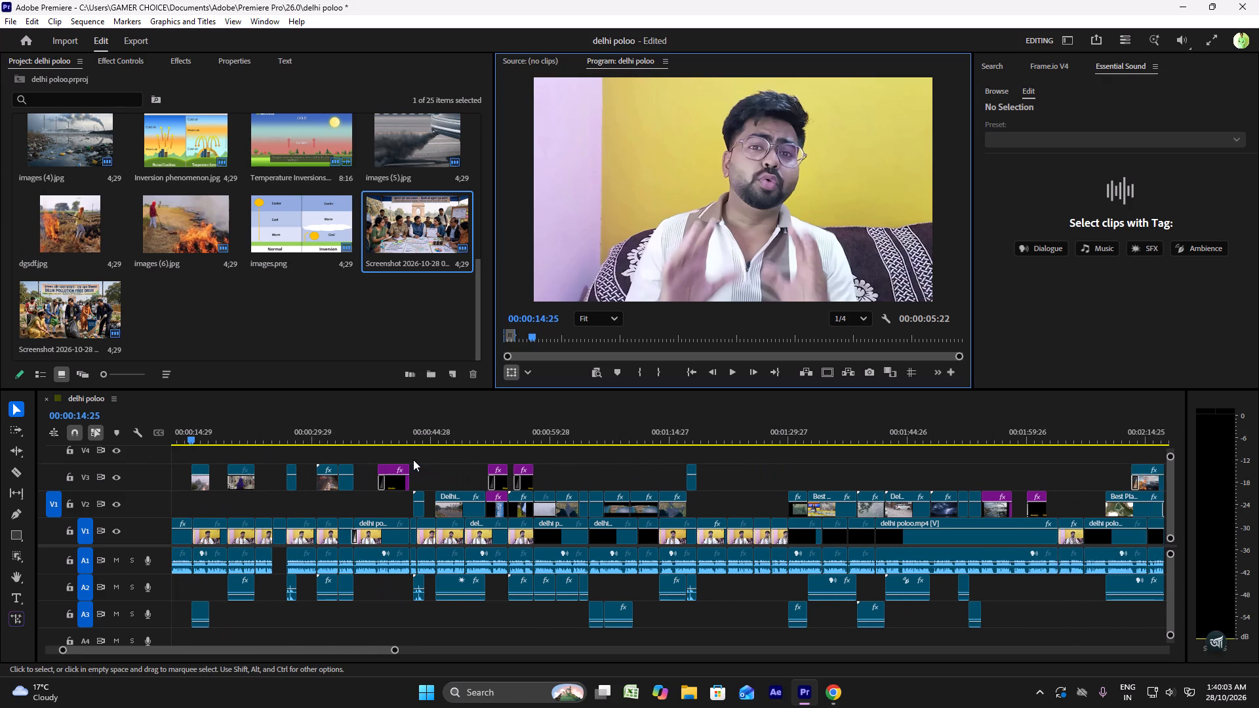
scroll(412, 460, "up", 10)
key("space")
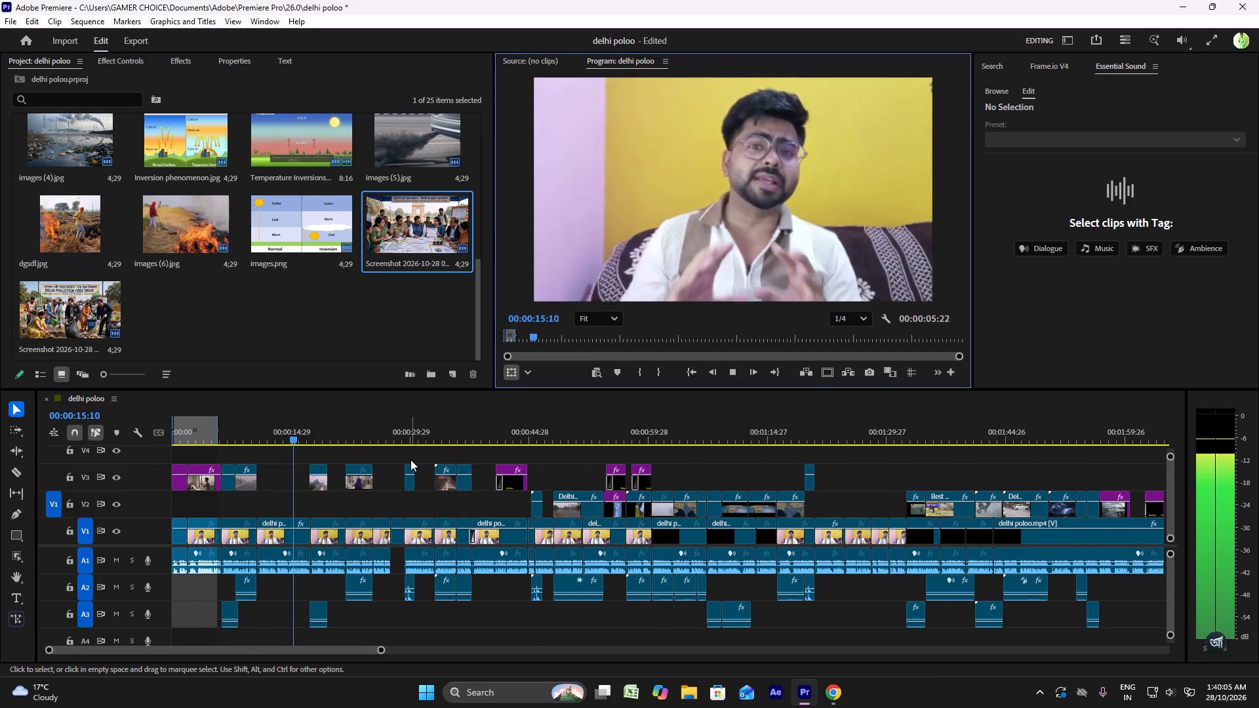
key("space")
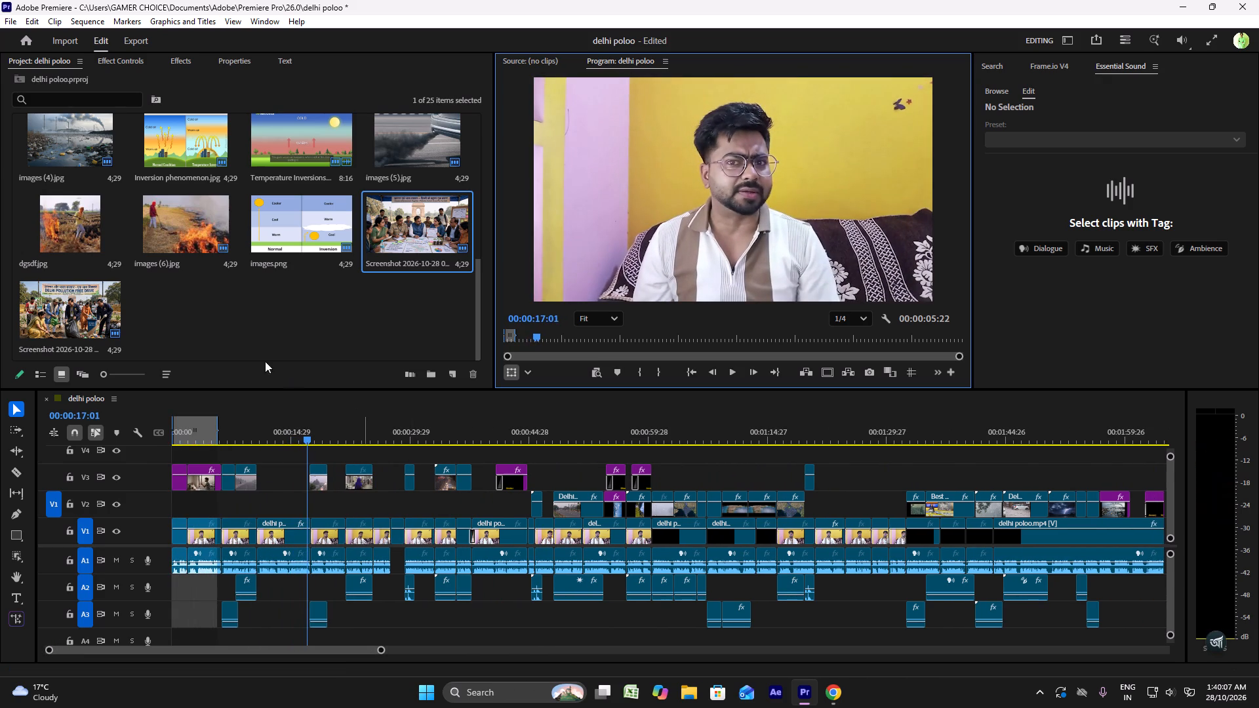
Import the music file Spirit of Fire - Jesse Gallagher from the download folder on drive D into the project.
double_click(249, 332)
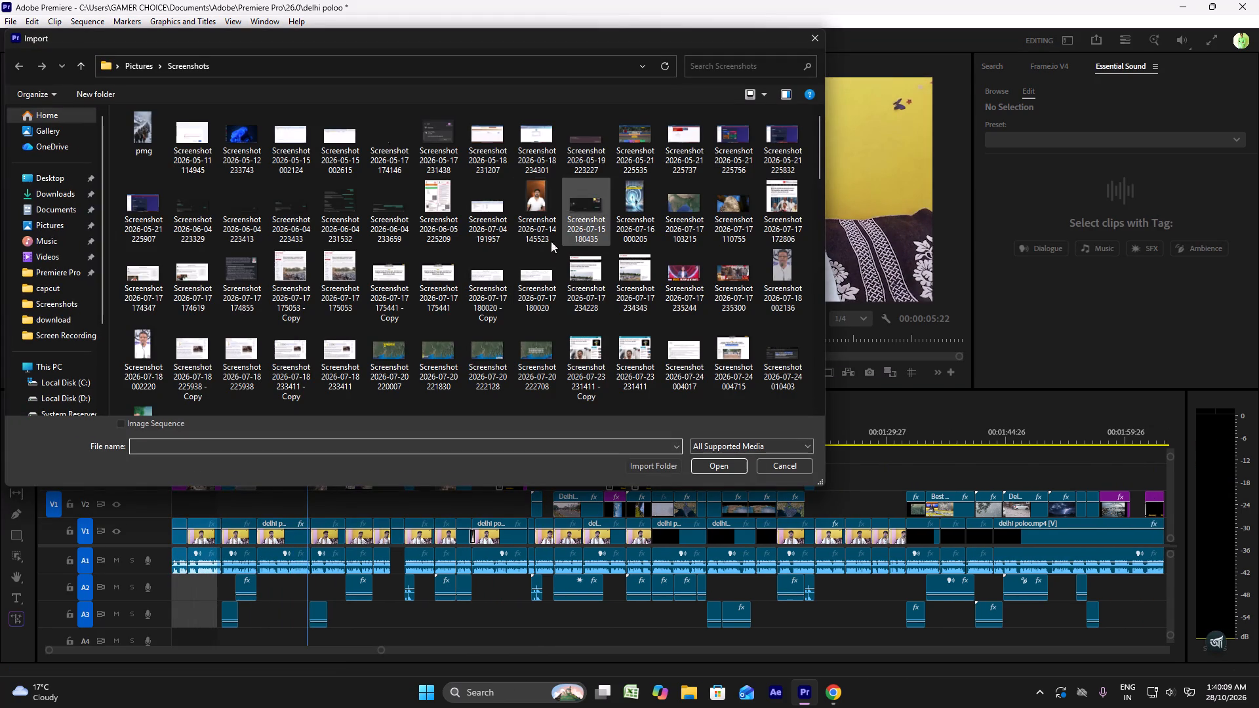
left_click(68, 317)
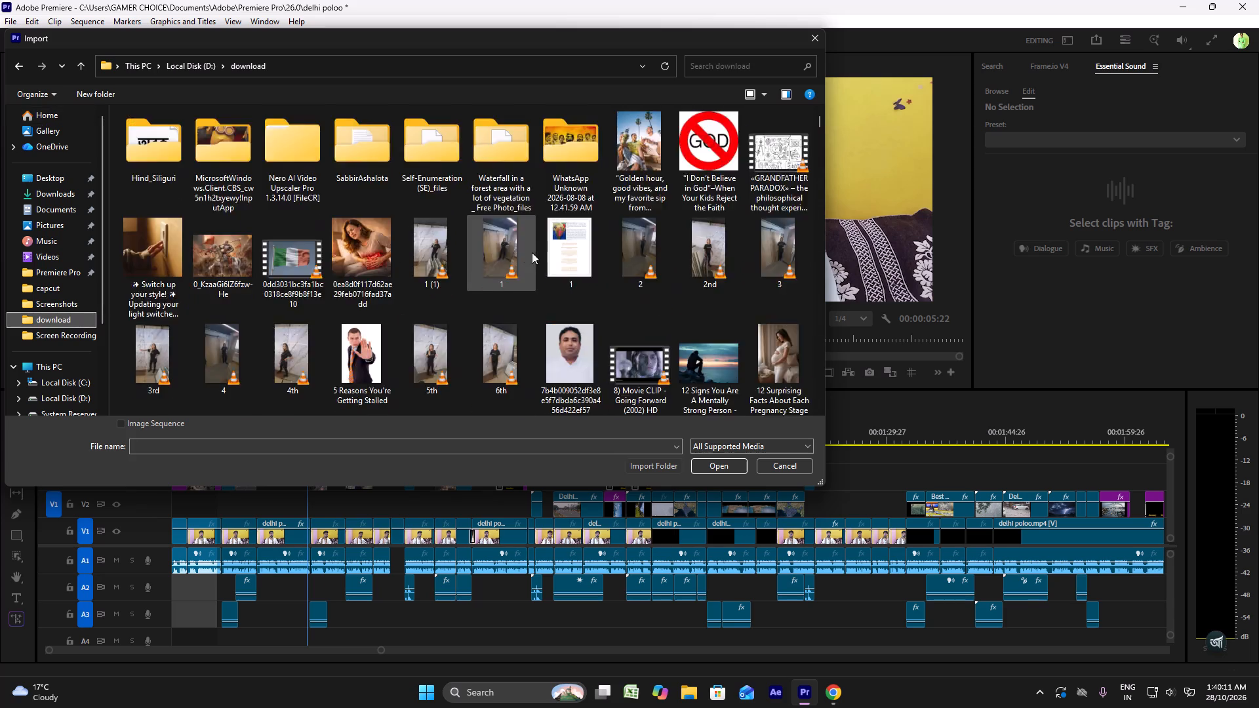
scroll(536, 256, "down", 14)
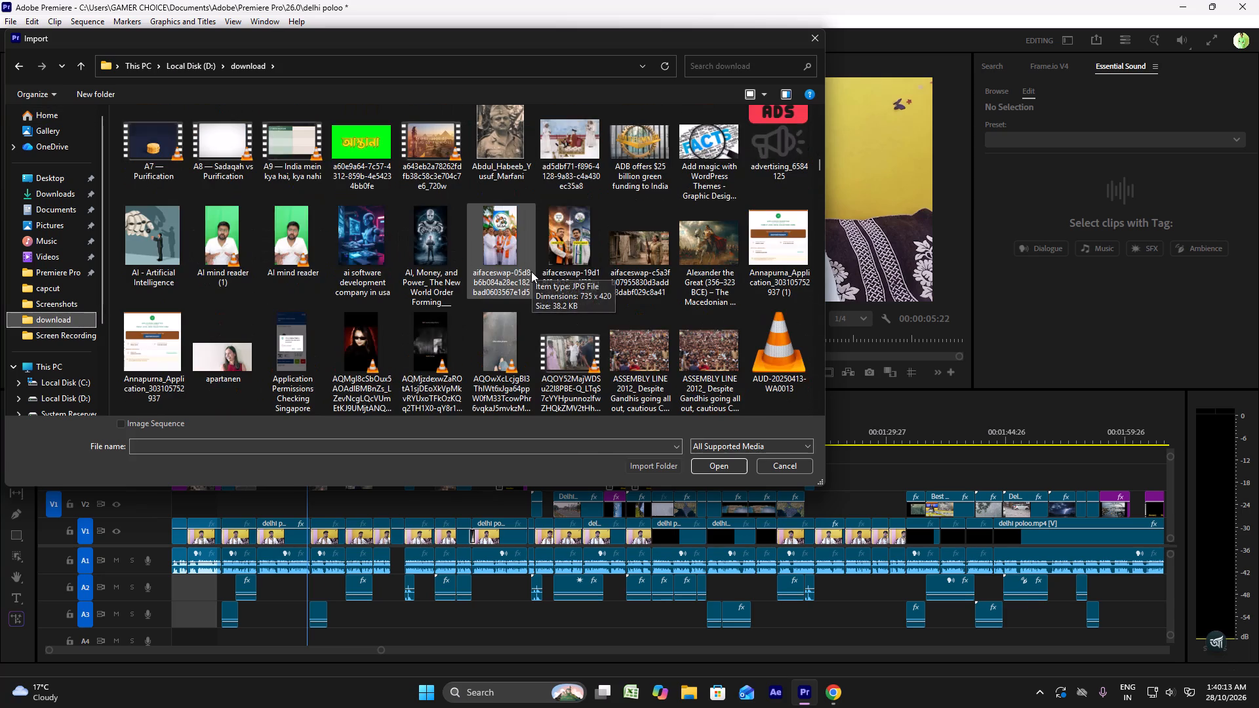
scroll(696, 338, "down", 5)
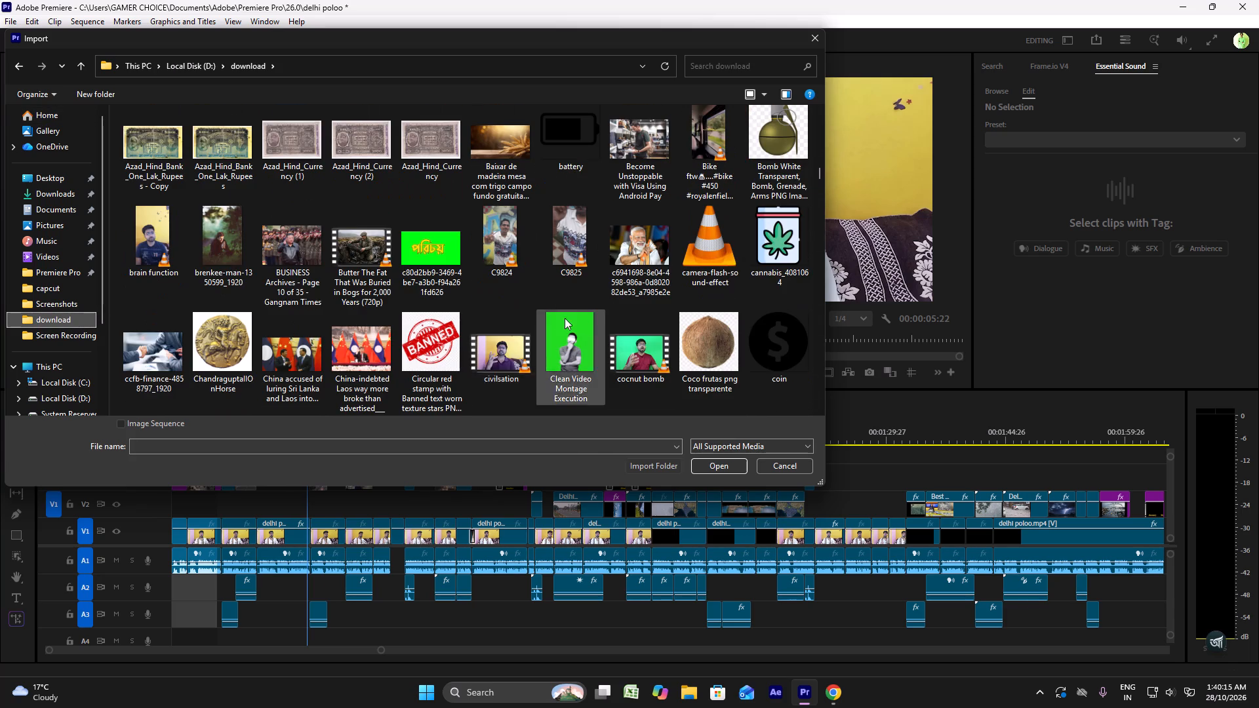
scroll(580, 319, "down", 10)
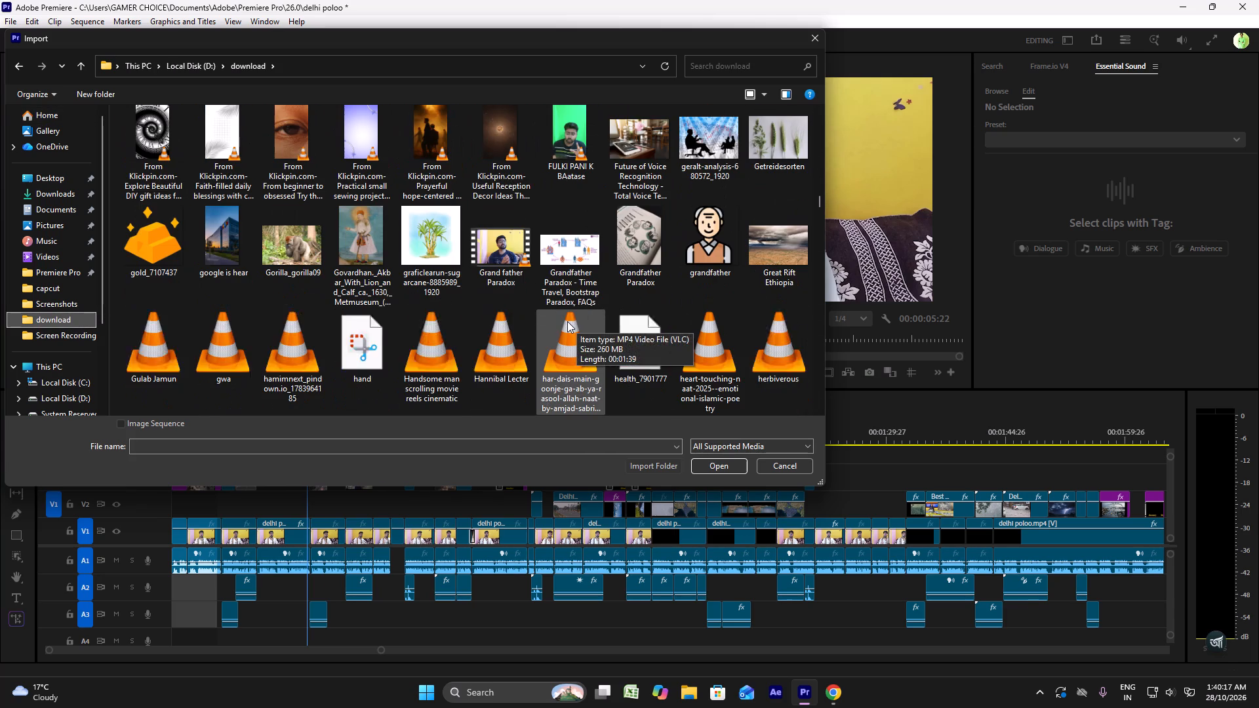
scroll(594, 335, "down", 5)
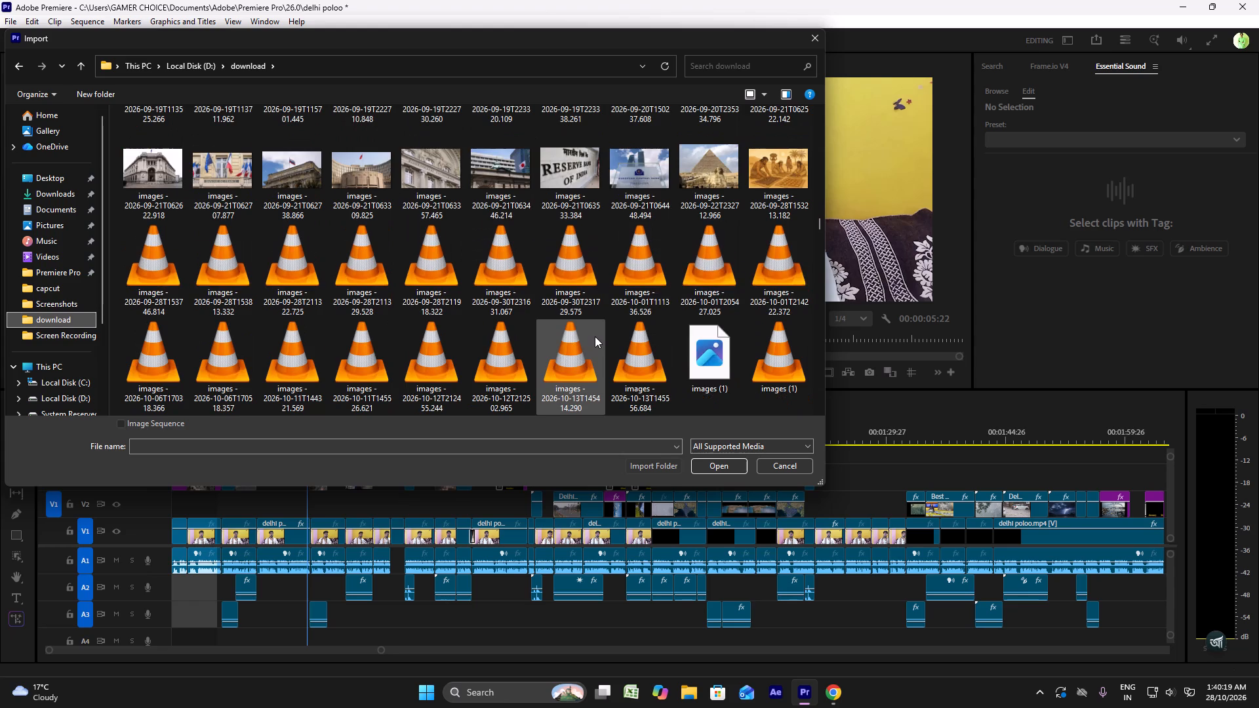
scroll(595, 336, "down", 4)
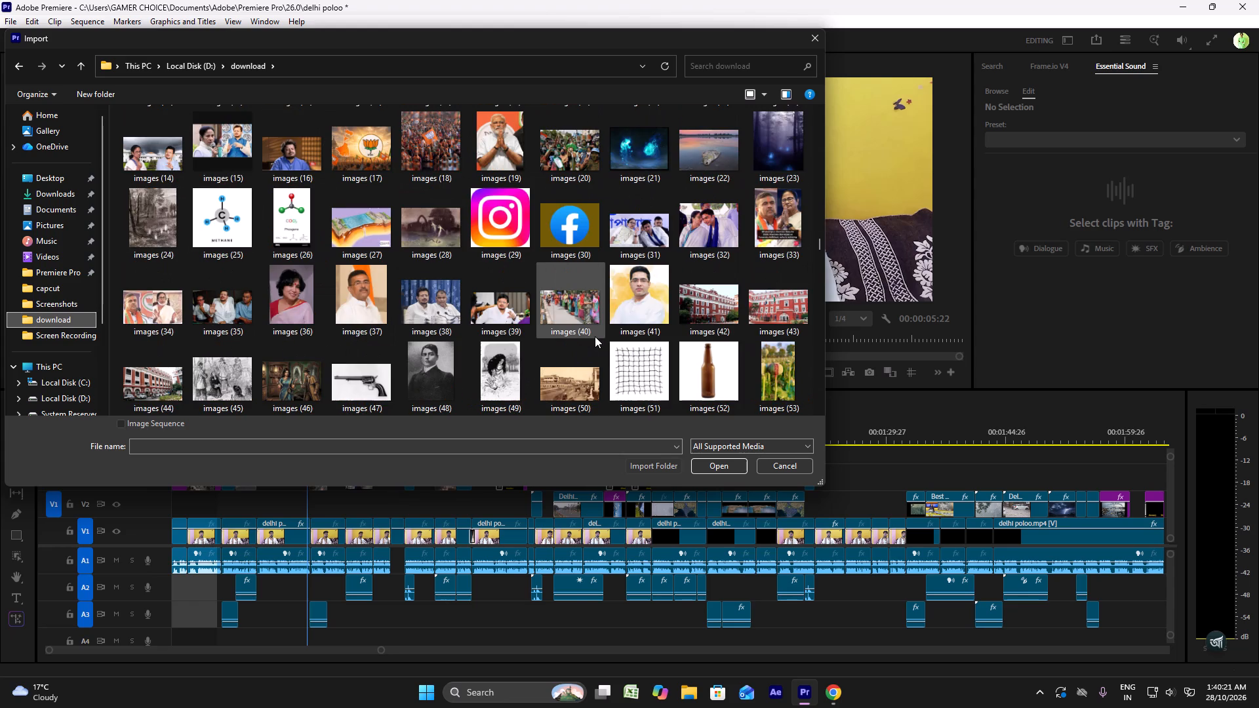
scroll(595, 336, "down", 7)
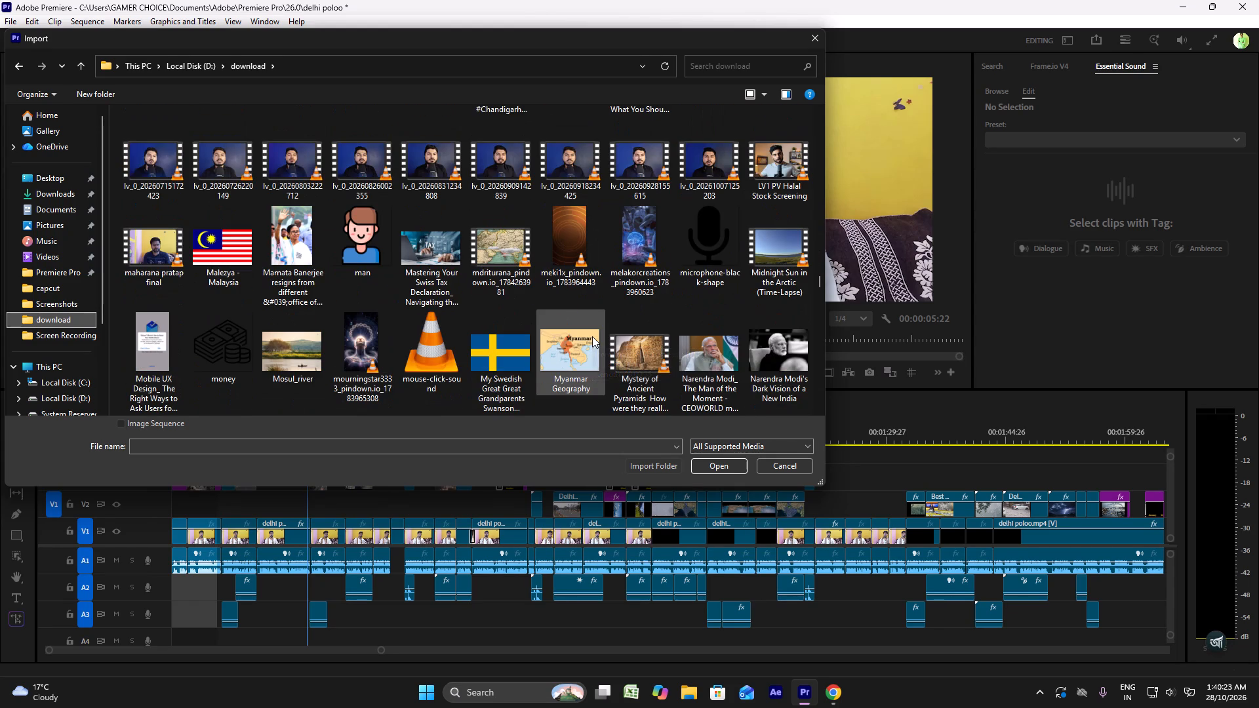
scroll(464, 328, "down", 4)
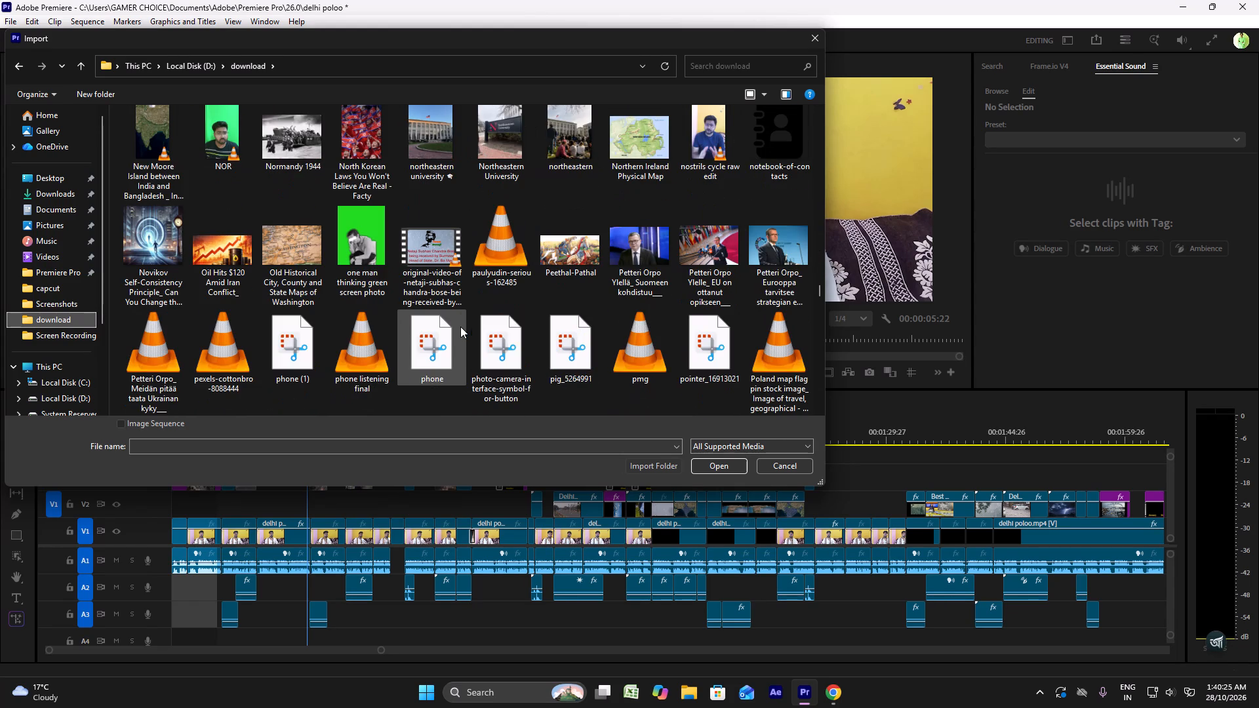
scroll(483, 285, "down", 6)
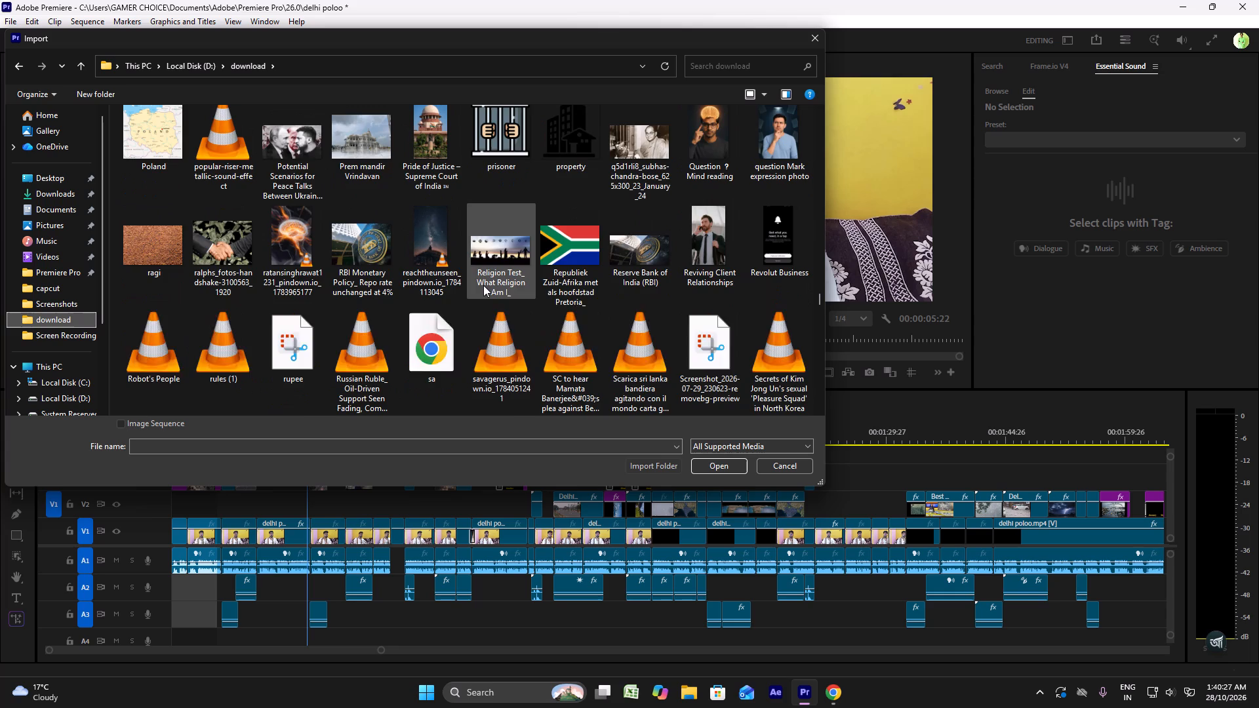
scroll(483, 285, "down", 4)
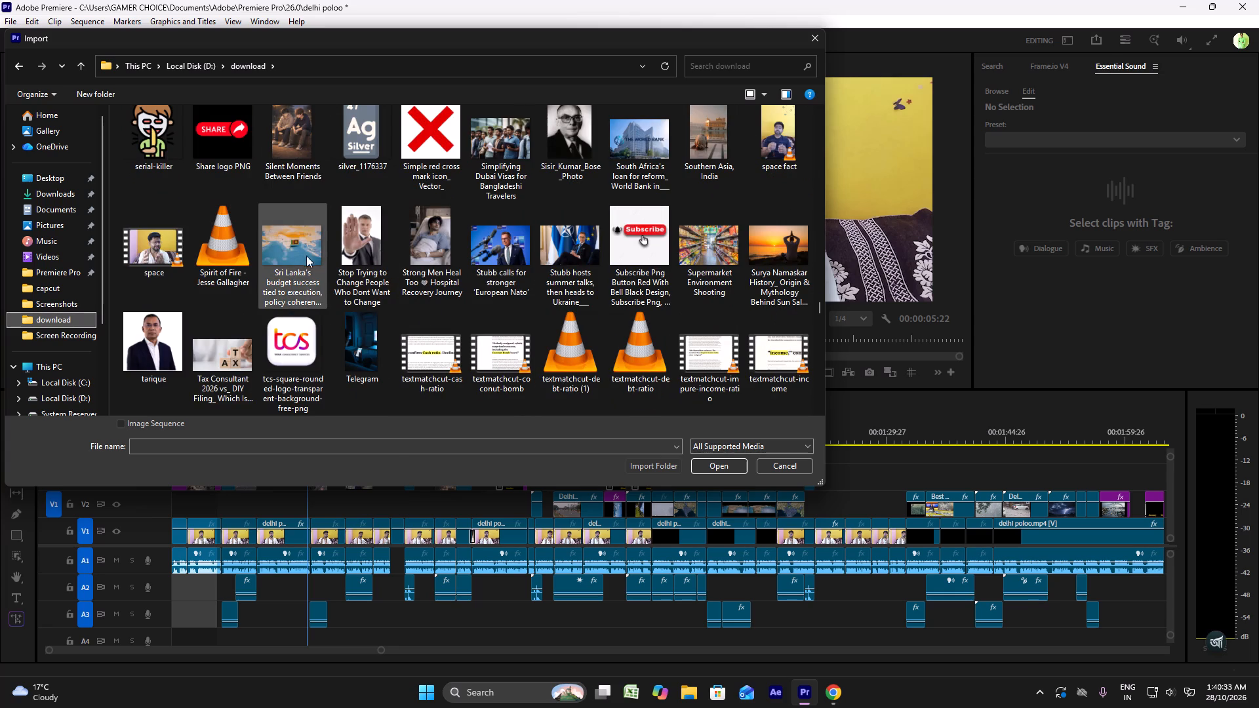
left_click(243, 242)
left_click(710, 469)
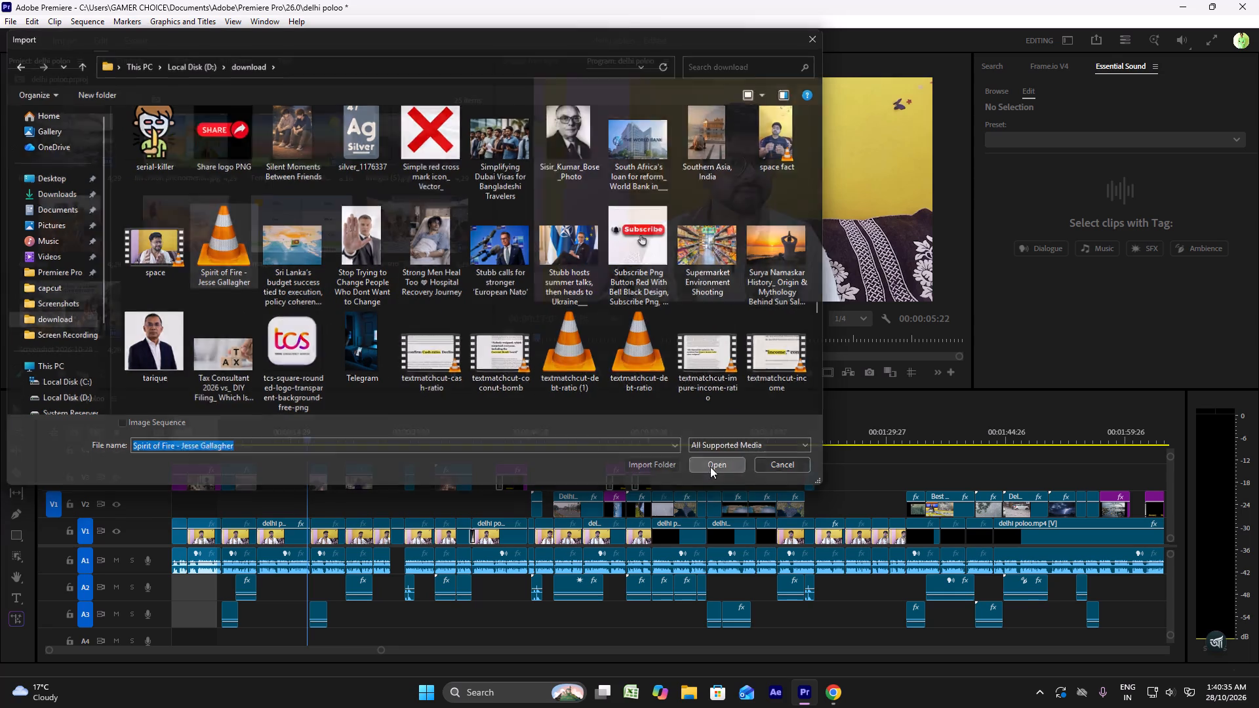
Preview the Spirit of Fire music and place it on audio track A3, starting at the sequence's beginning.
double_click(182, 312)
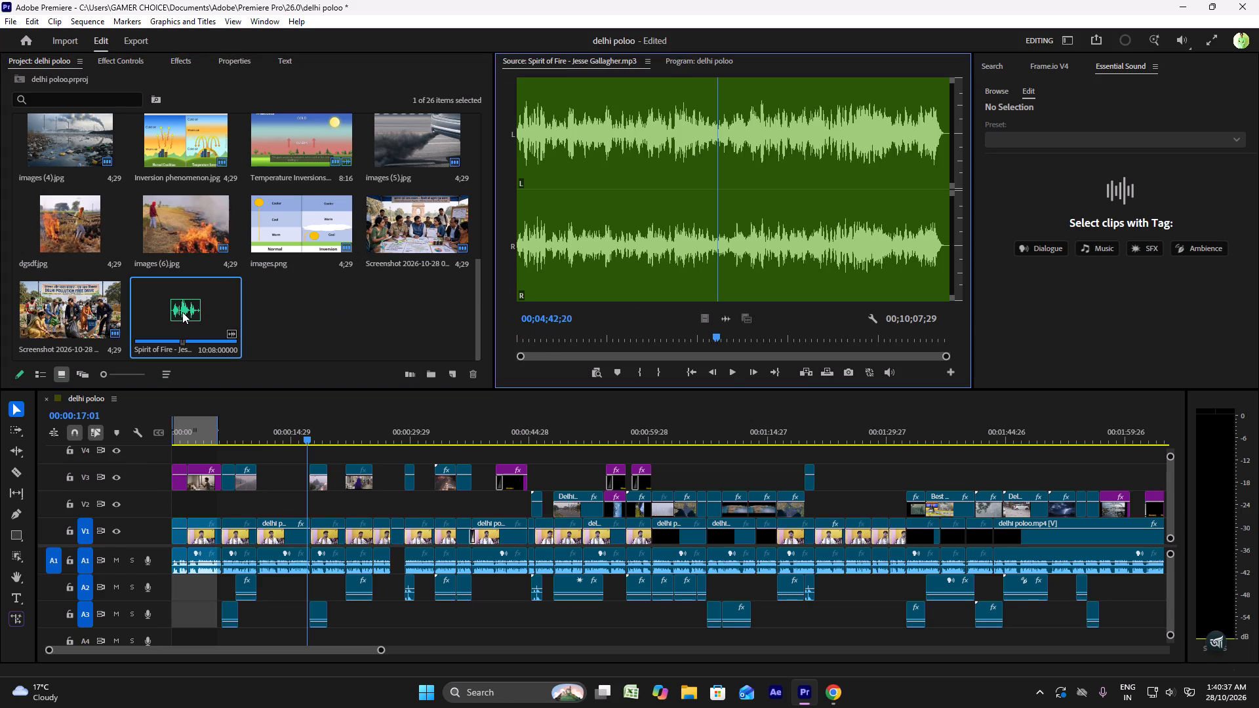
key("space")
left_click_drag(184, 308, 403, 500)
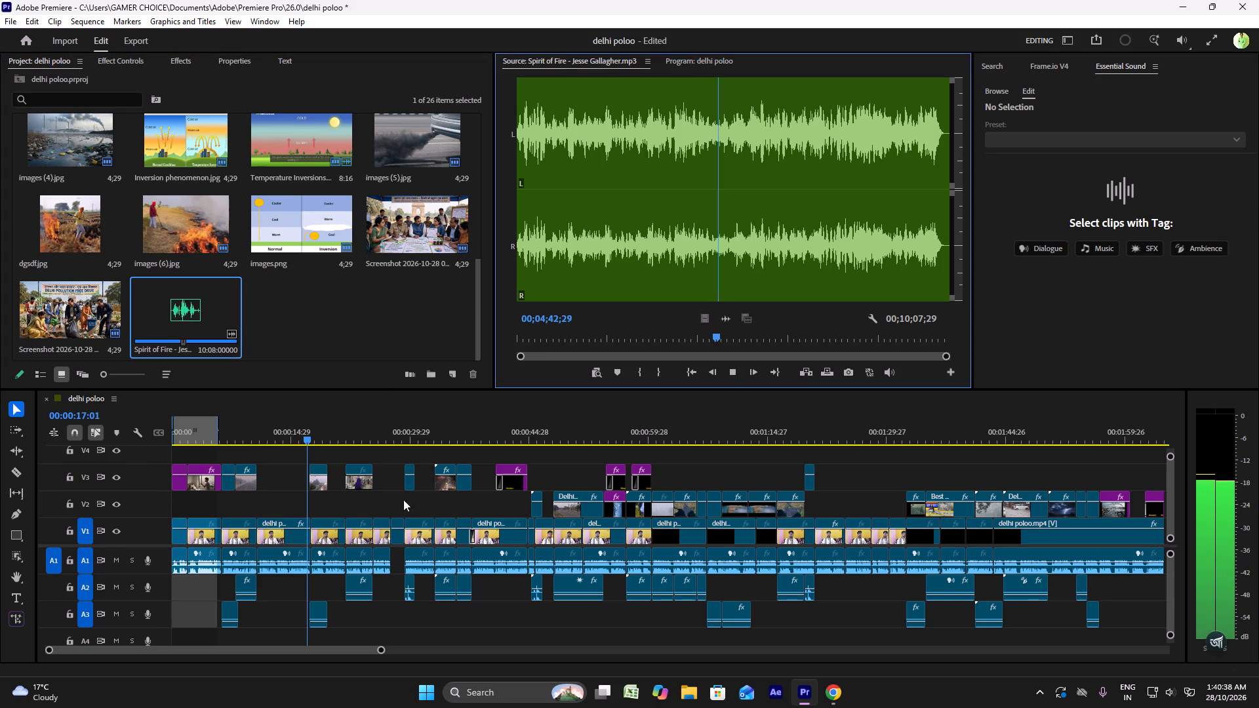
left_click_drag(403, 500, 362, 597)
left_click_drag(172, 302, 404, 619)
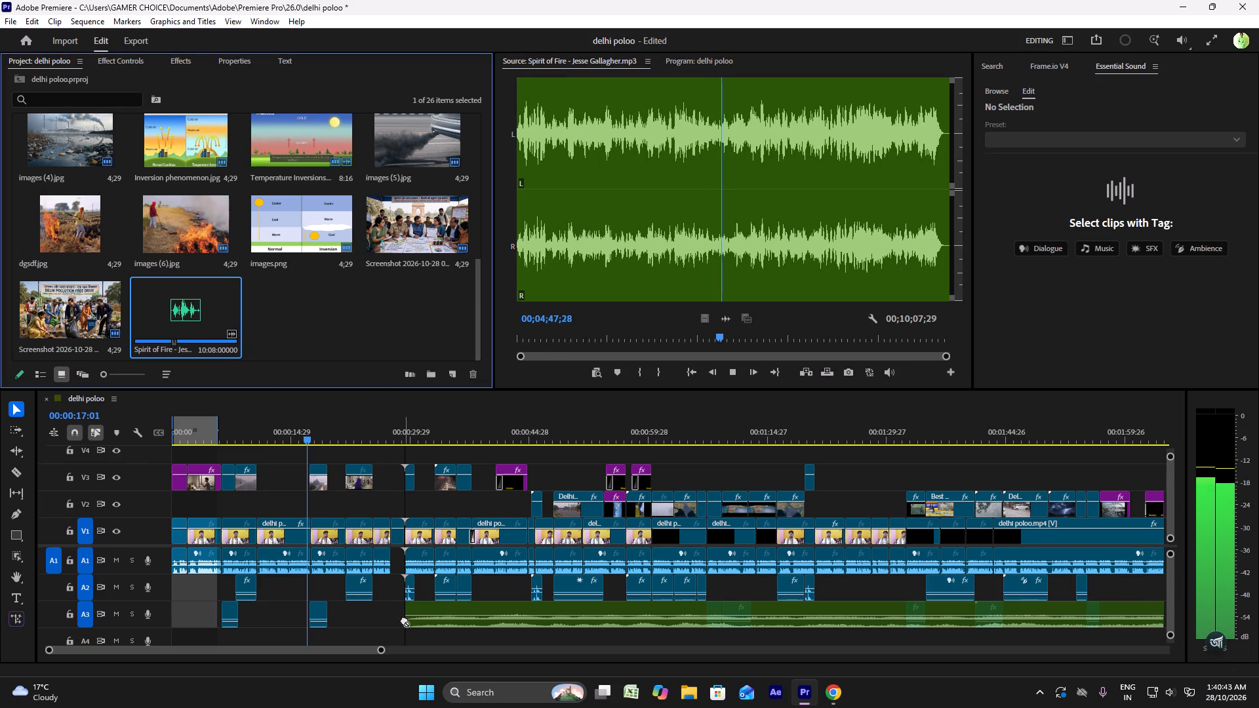
left_click_drag(521, 620, 271, 599)
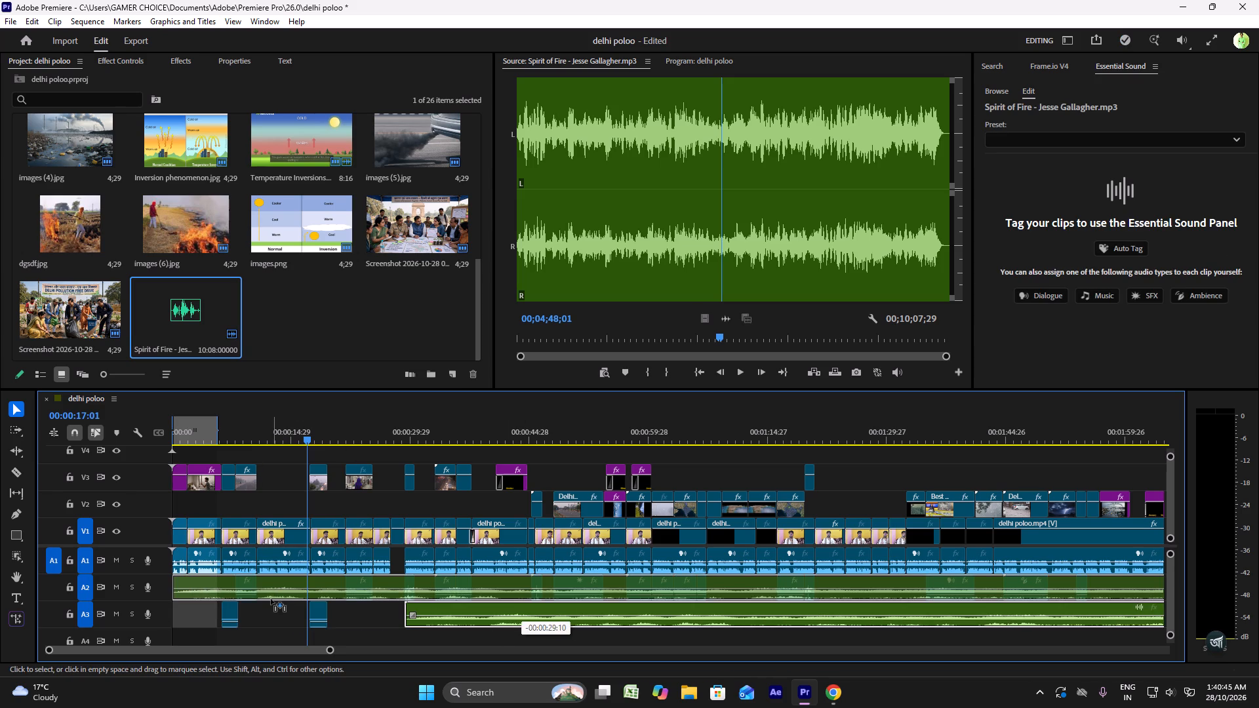
left_click_drag(271, 599, 264, 604)
Play the sequence from 00:00:17:01 to hear the music under the footage.
key("space")
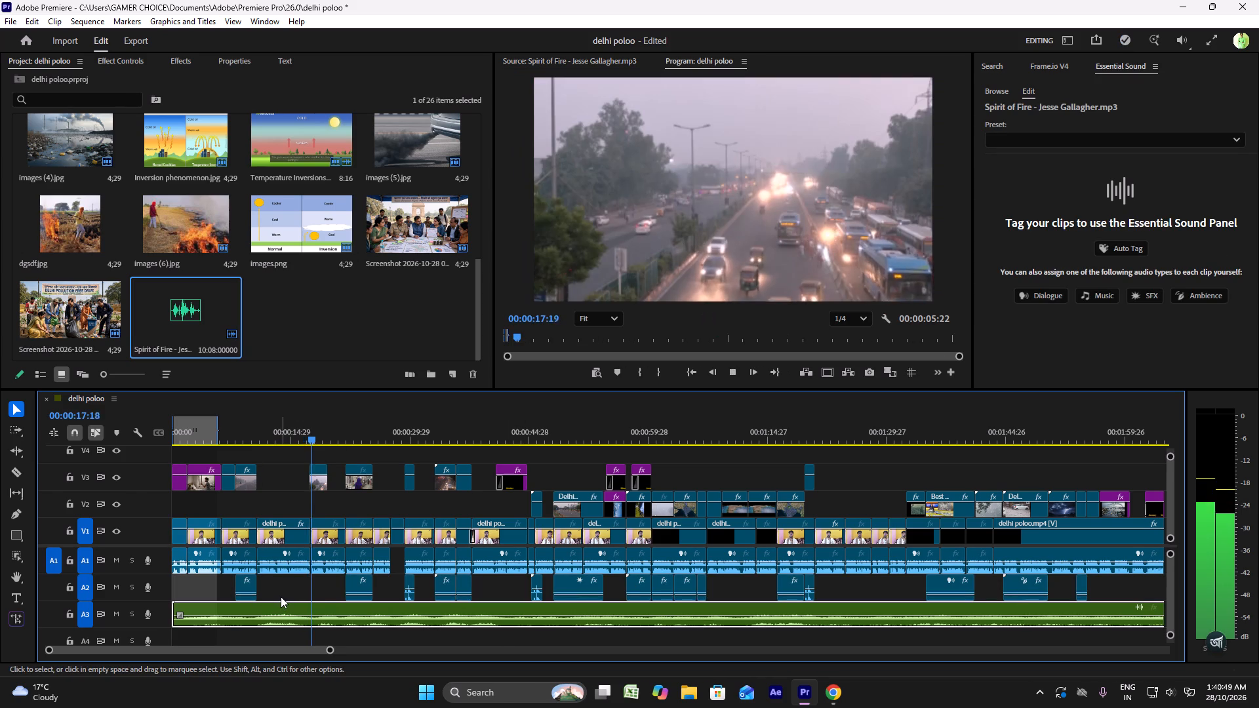
left_click(378, 616)
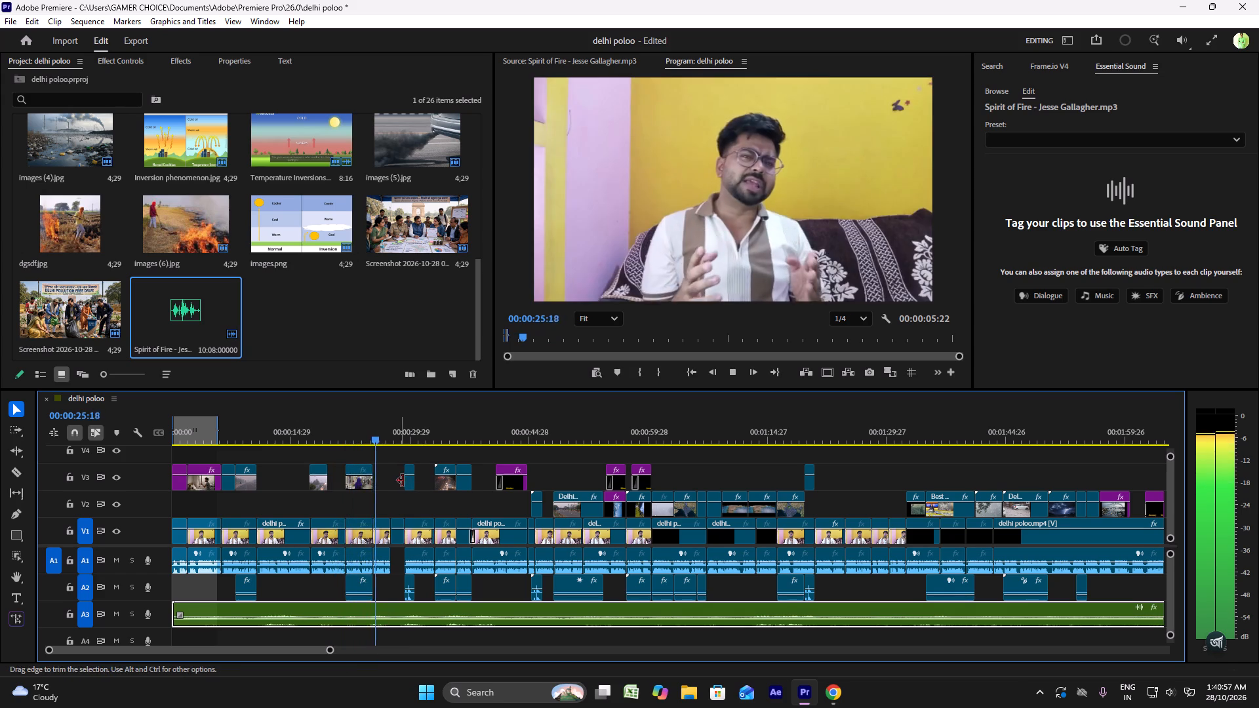
Cut the music on A3 where the main video ends and delete the excess part after the cut.
scroll(407, 488, "down", 6)
scroll(409, 493, "down", 19)
scroll(409, 500, "down", 7)
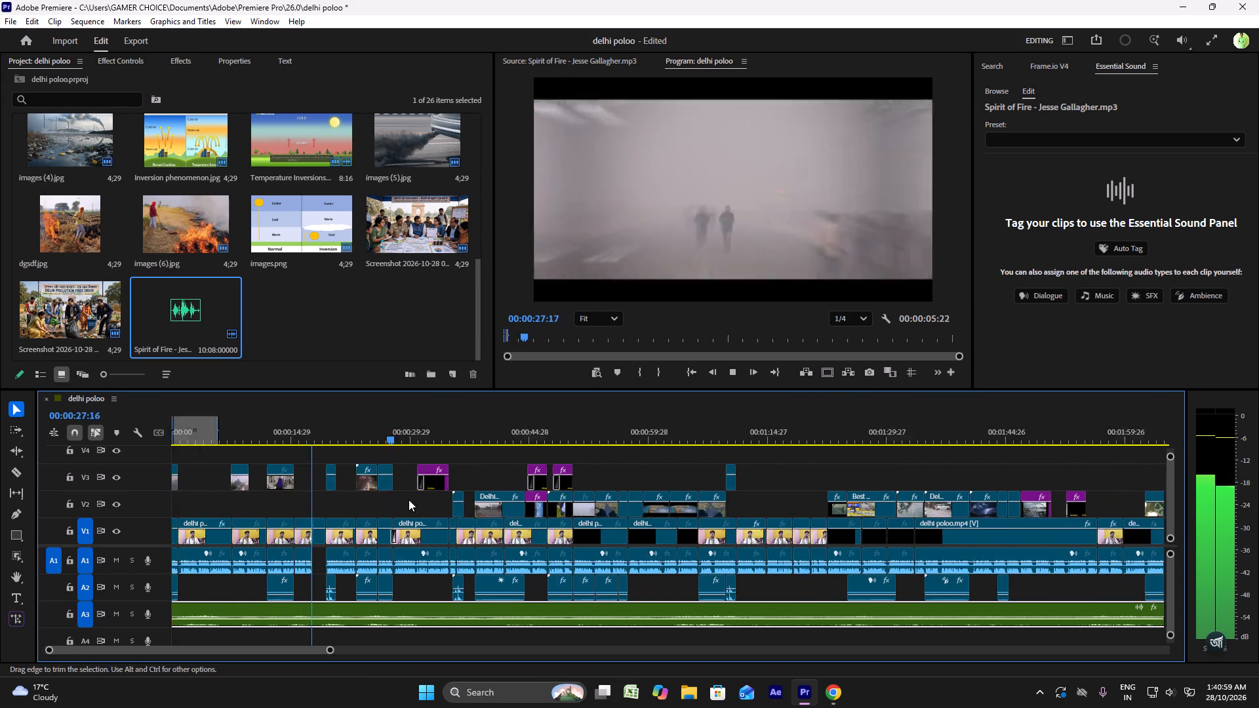
scroll(409, 500, "down", 19)
scroll(407, 501, "down", 7, "alt")
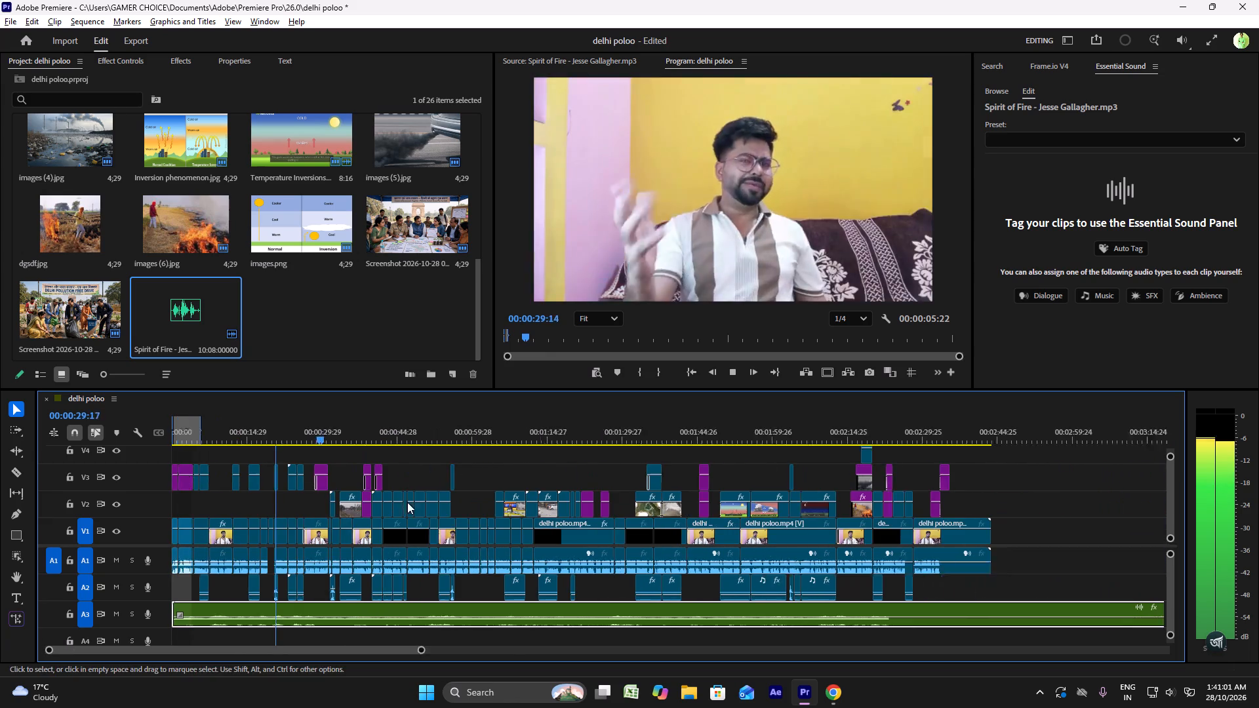
scroll(407, 502, "down", 5, "alt")
key("space")
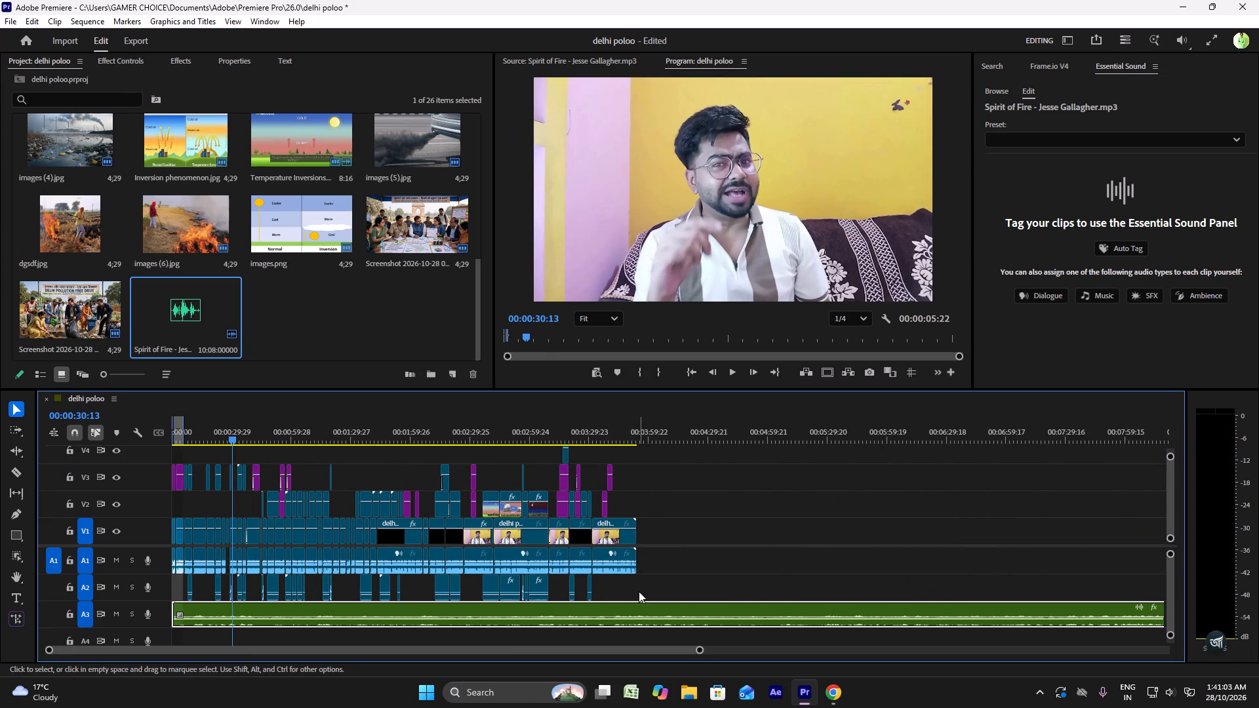
key("c")
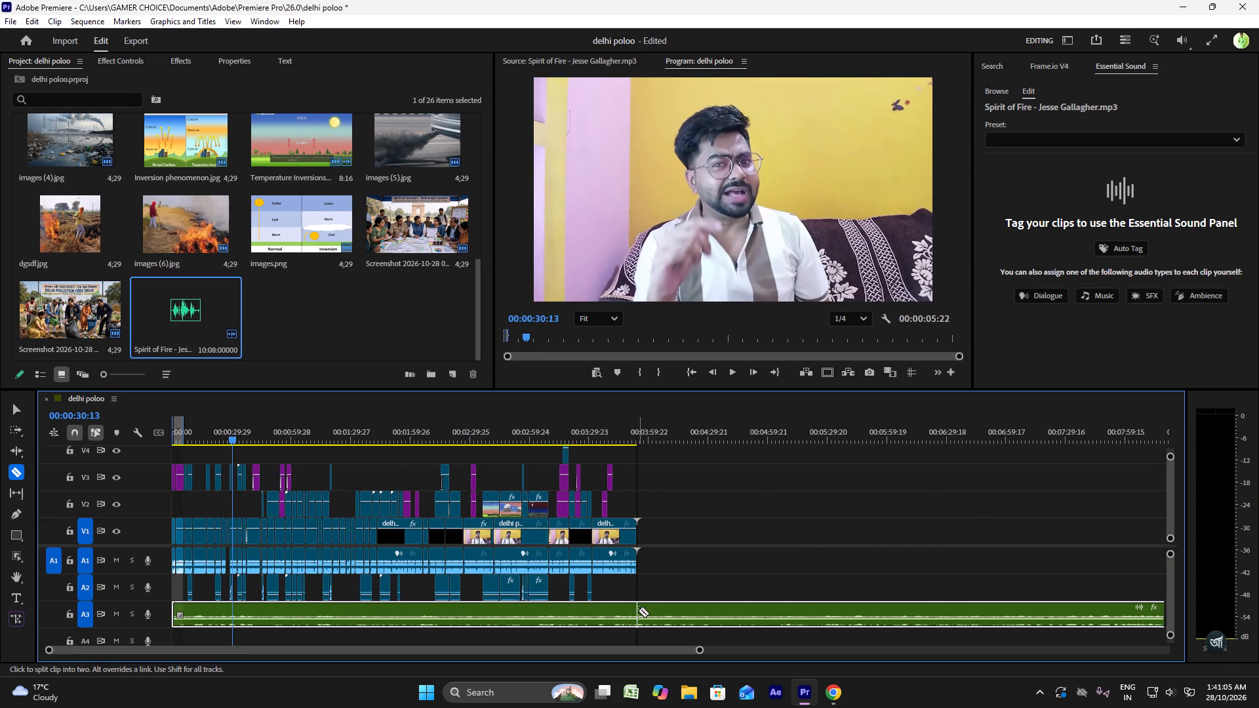
left_click(638, 610)
key("v")
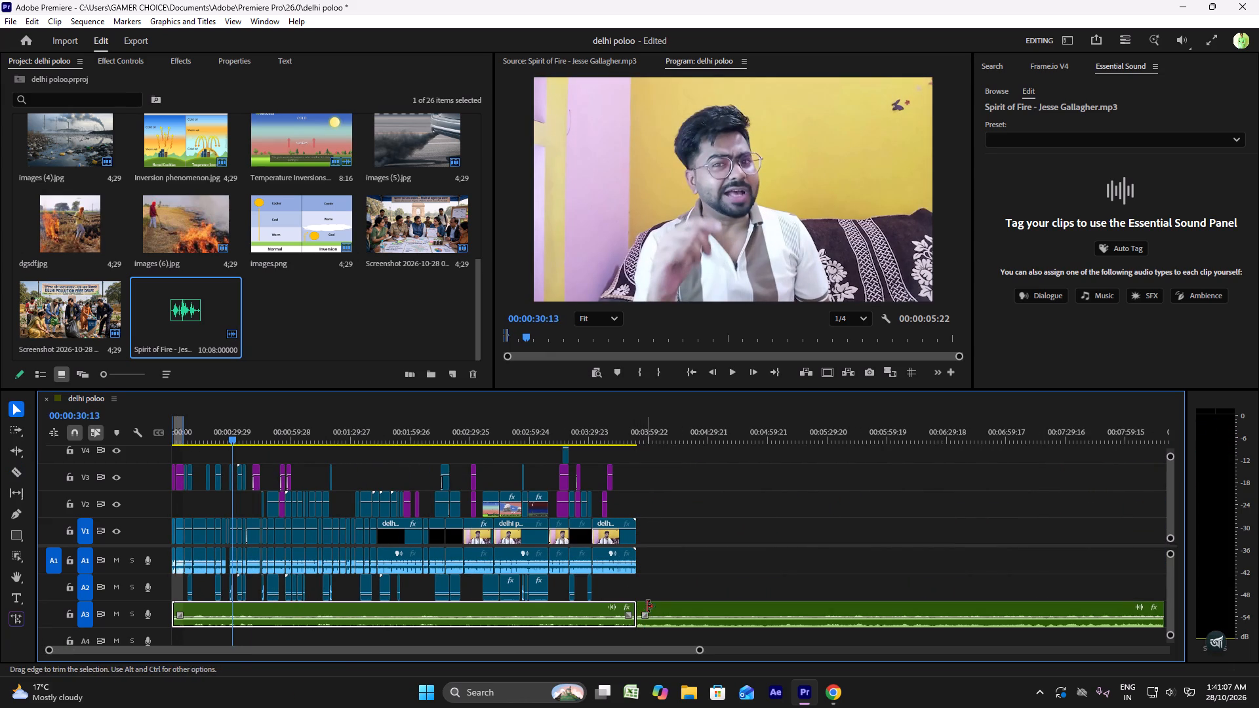
left_click(650, 610)
key("Delete")
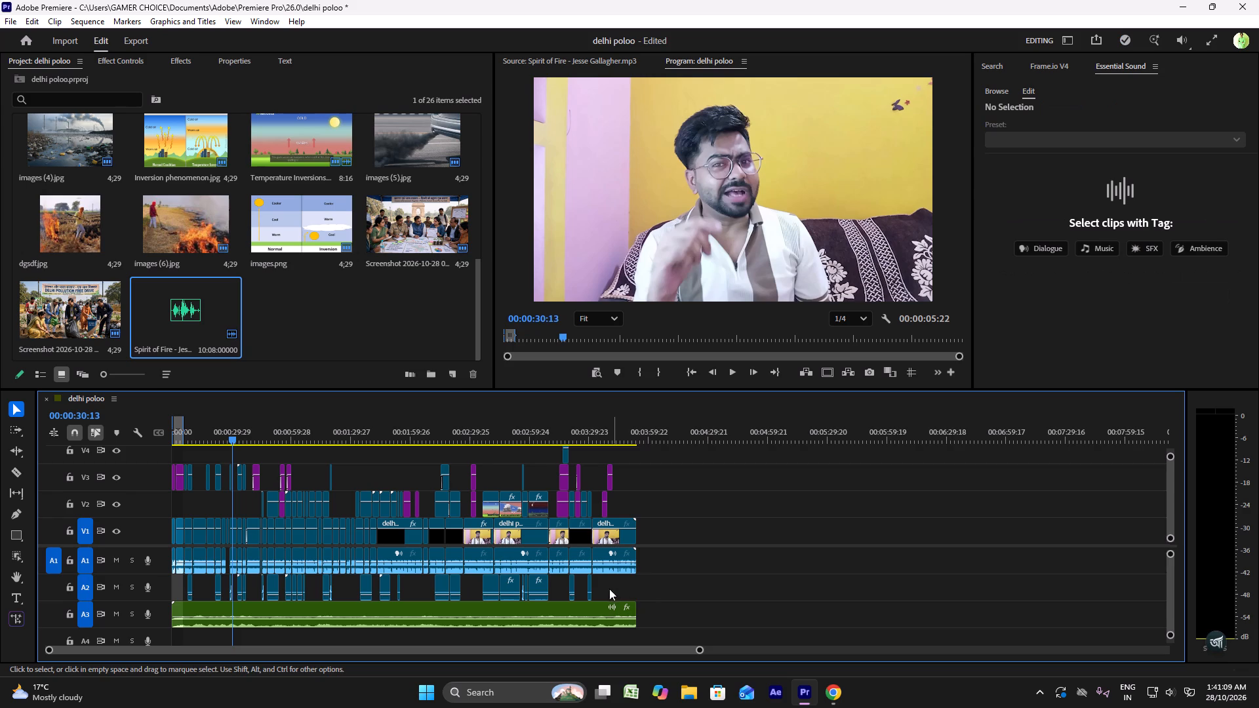
Lower the volume of the music clip on A3 while playing the sequence from 00:00:30:13.
scroll(546, 569, "up", 8)
key("space")
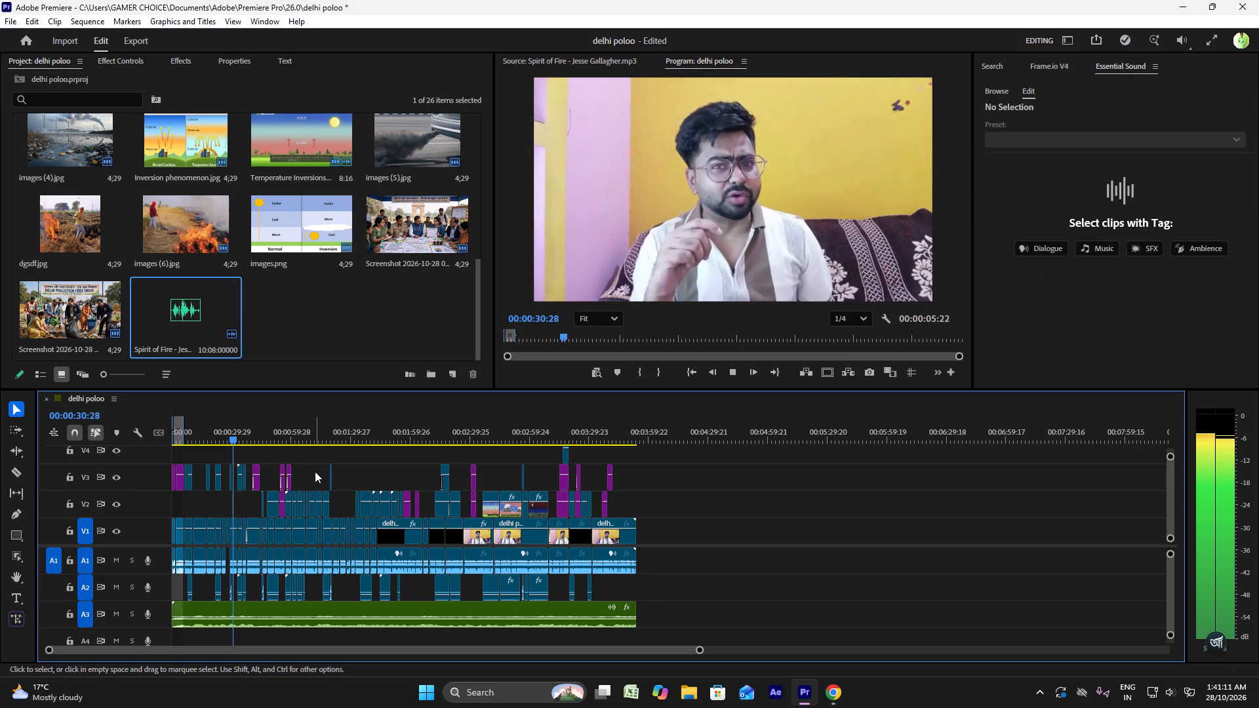
left_click(327, 615)
Play the sequence from its beginning to check the music level against the voice.
scroll(325, 612, "up", 6)
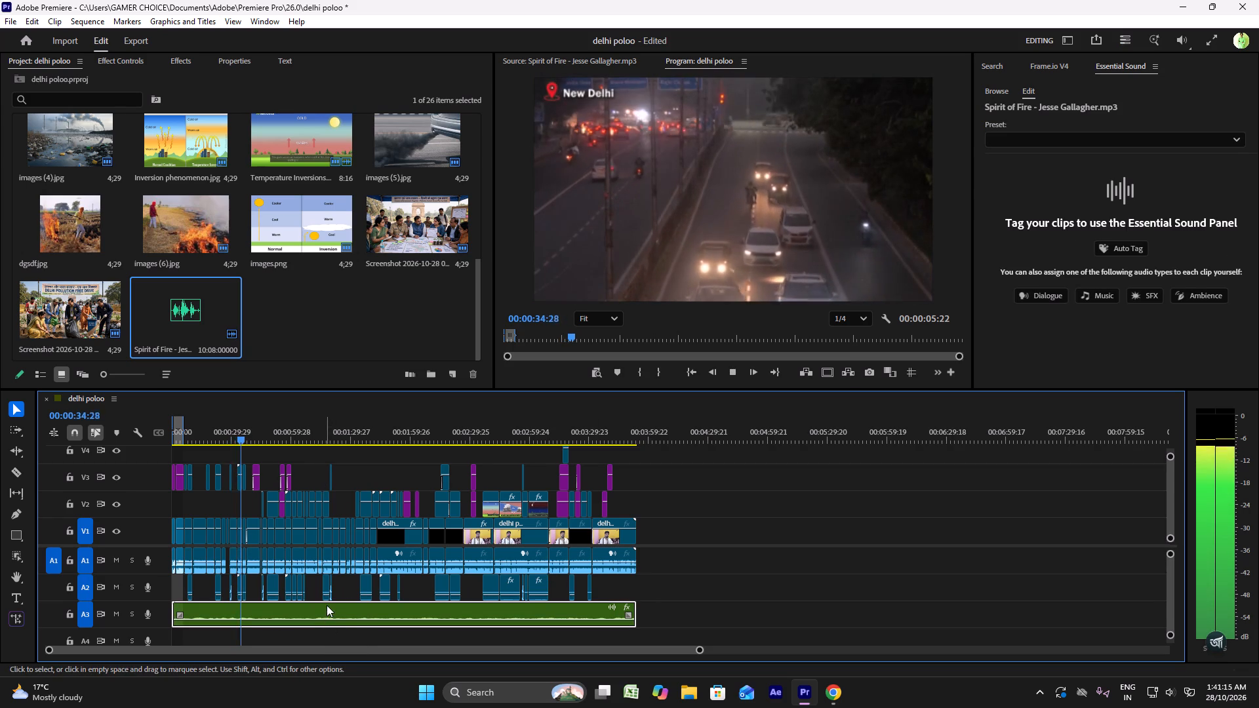
scroll(348, 581, "up", 18, "alt")
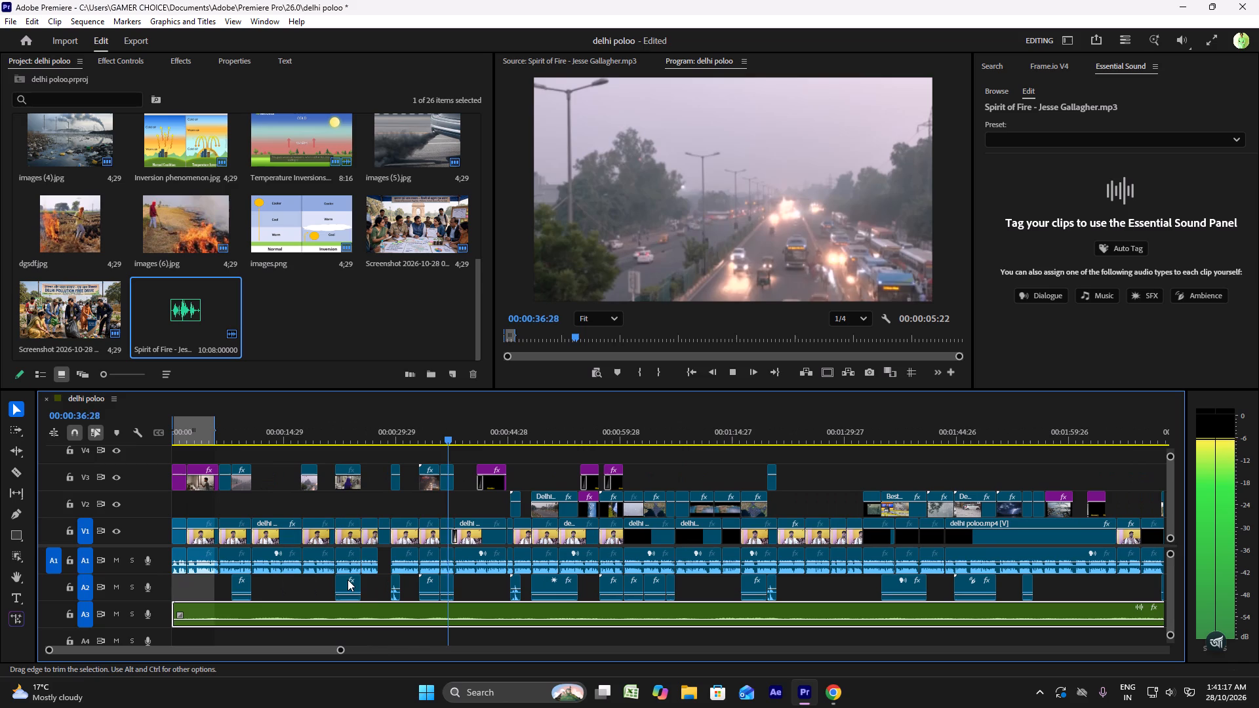
scroll(348, 580, "up", 7, "alt")
left_click(176, 440)
key("space")
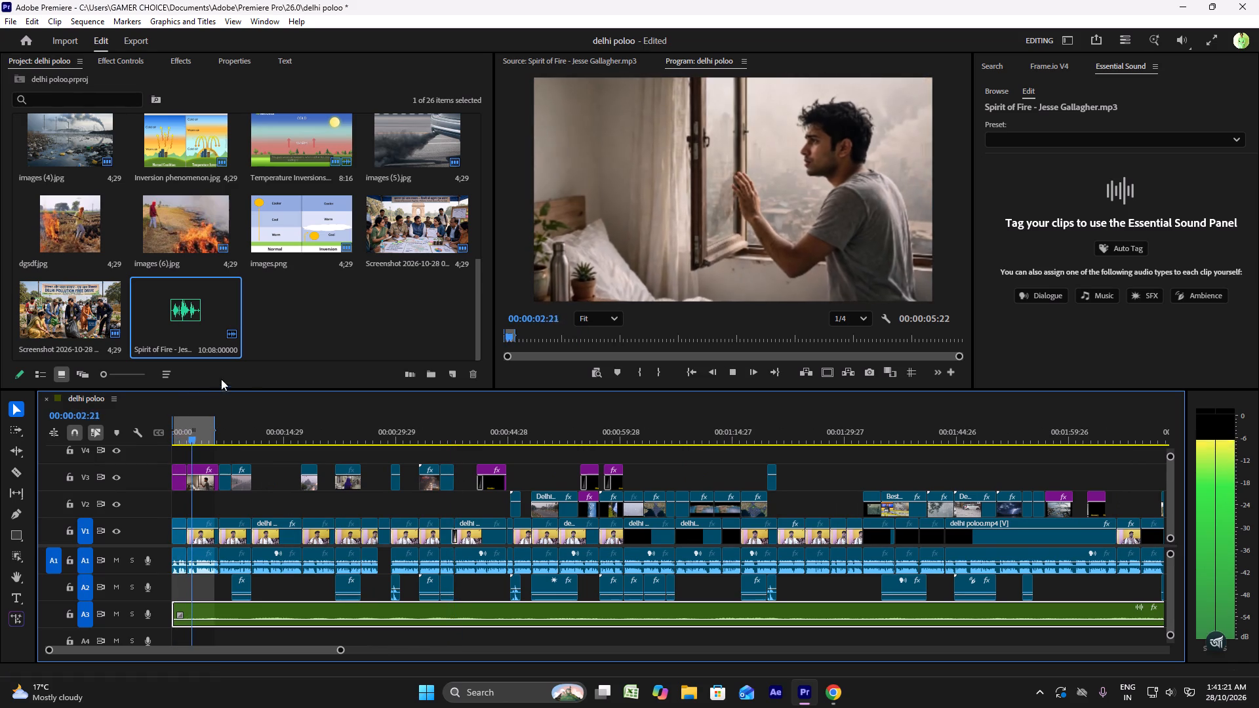
scroll(296, 286, "up", 5)
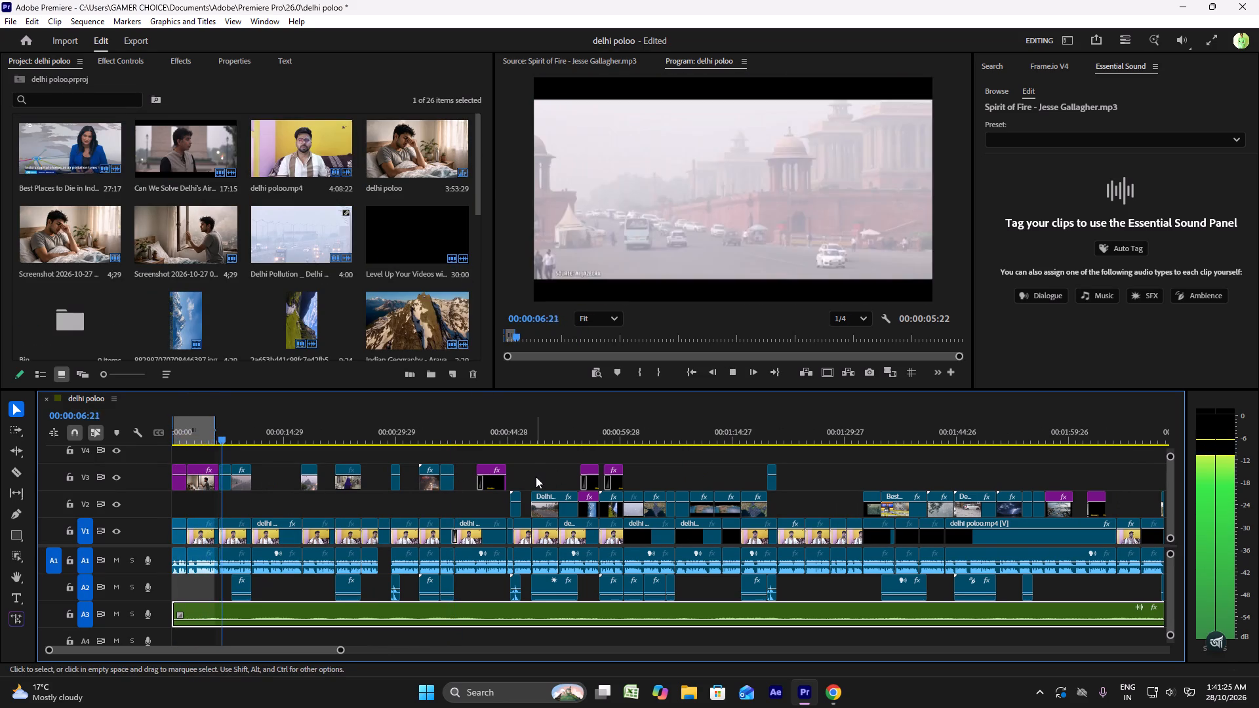
scroll(599, 483, "up", 5, "alt")
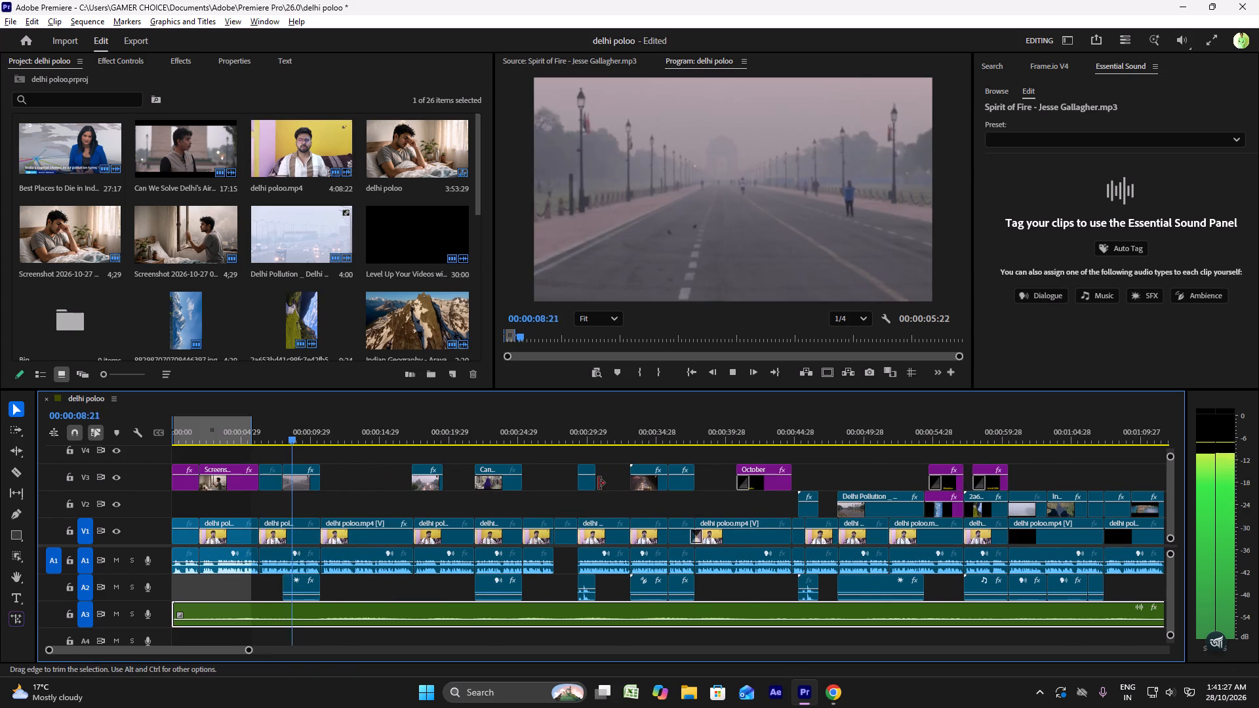
key("space")
Copy the film burn transition clip on V2 that starts at 00:00:45:06, with its linked sound on A2.
left_click(750, 437)
left_click(798, 441)
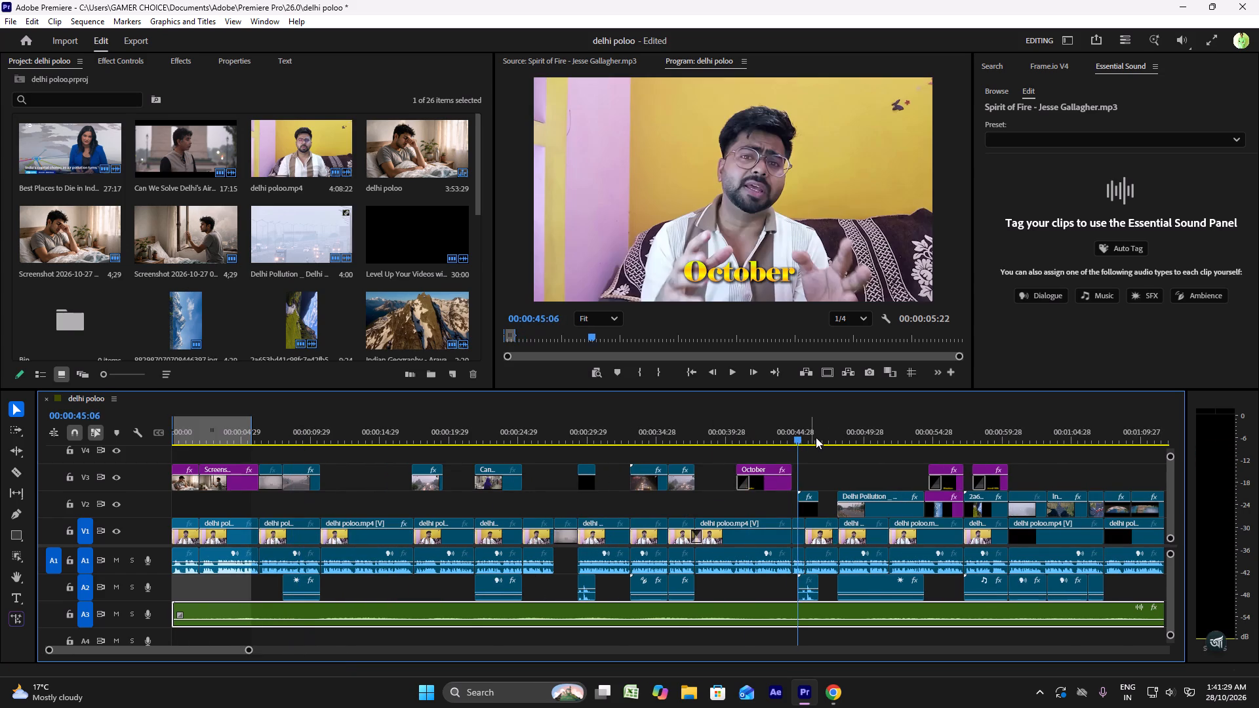
left_click(816, 437)
left_click_drag(816, 437, 807, 437)
left_click(801, 437)
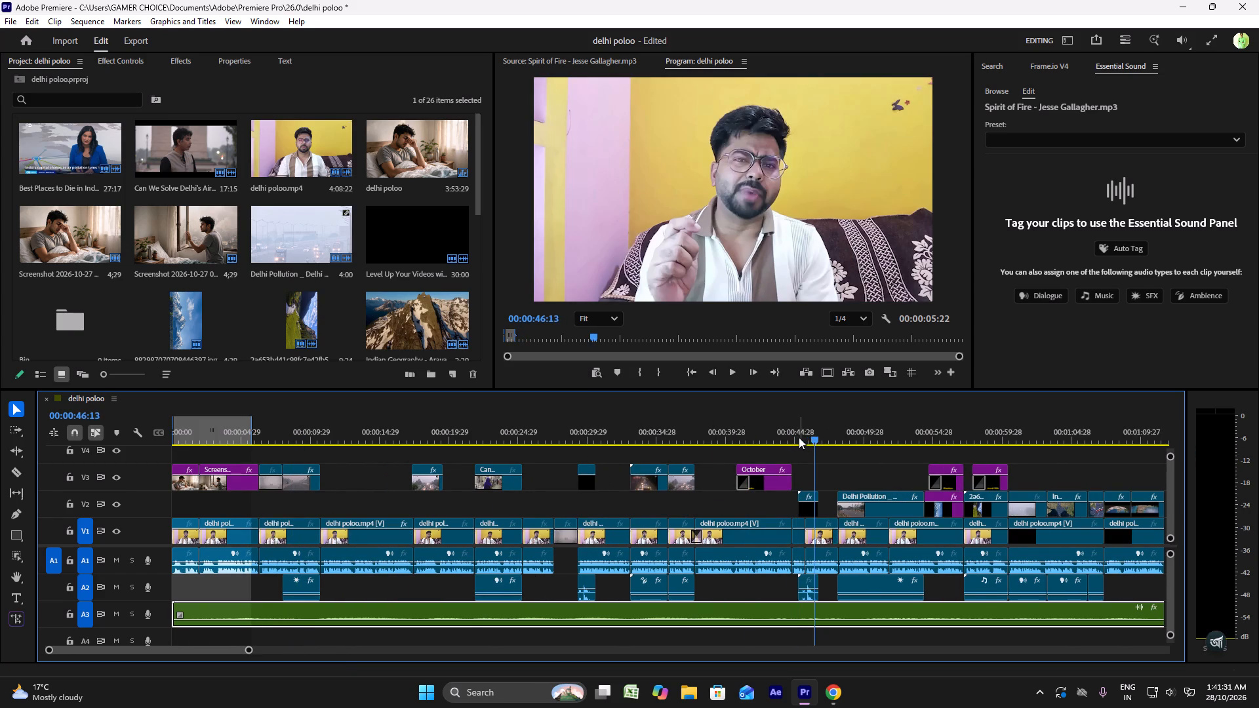
left_click(799, 438)
key("space")
key("space")
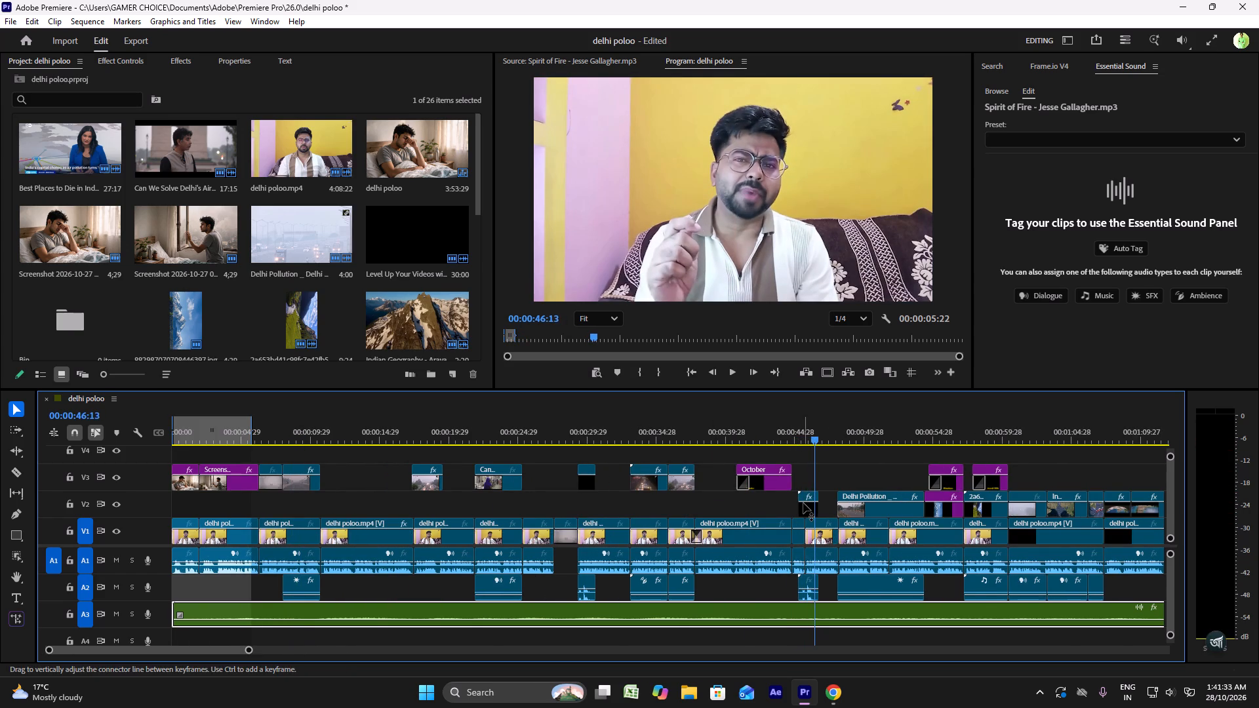
left_click(803, 503)
key("ctrl+c")
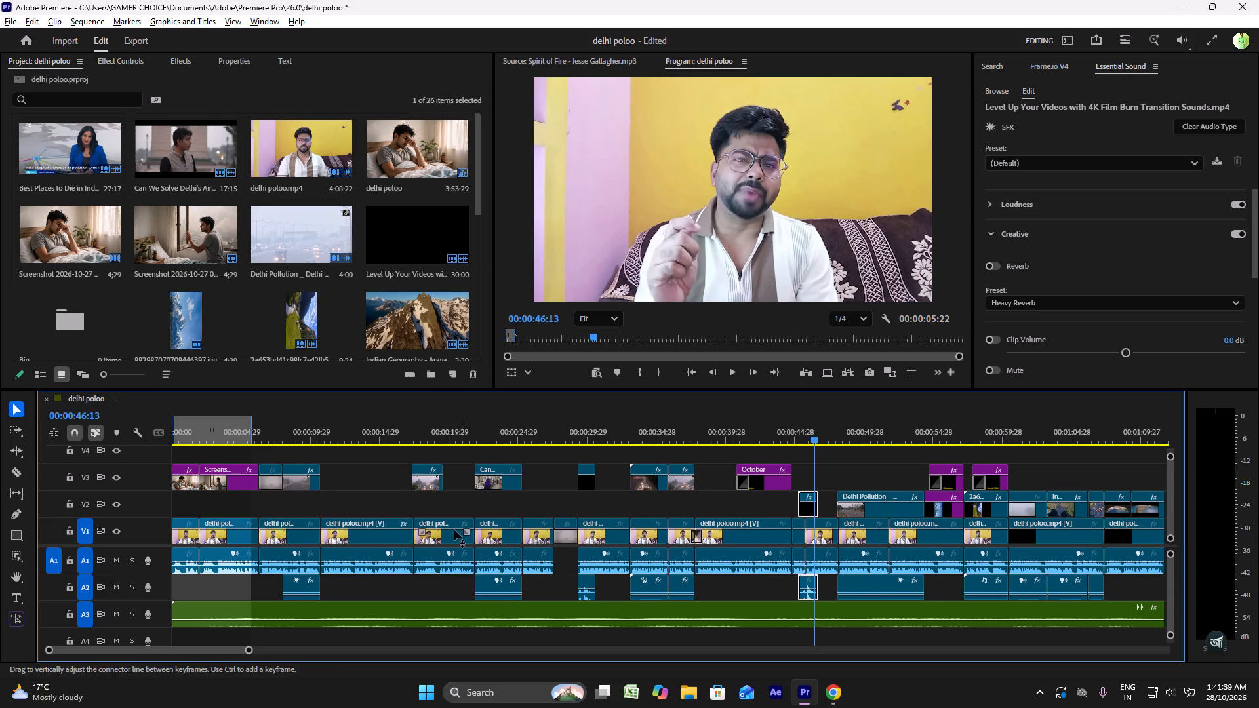
Paste the film burn transition on V2 at about 00:00:10:23, where the road footage on V3 ends.
scroll(453, 530, "down", 5, "alt")
scroll(378, 509, "up", 6)
left_click(250, 432)
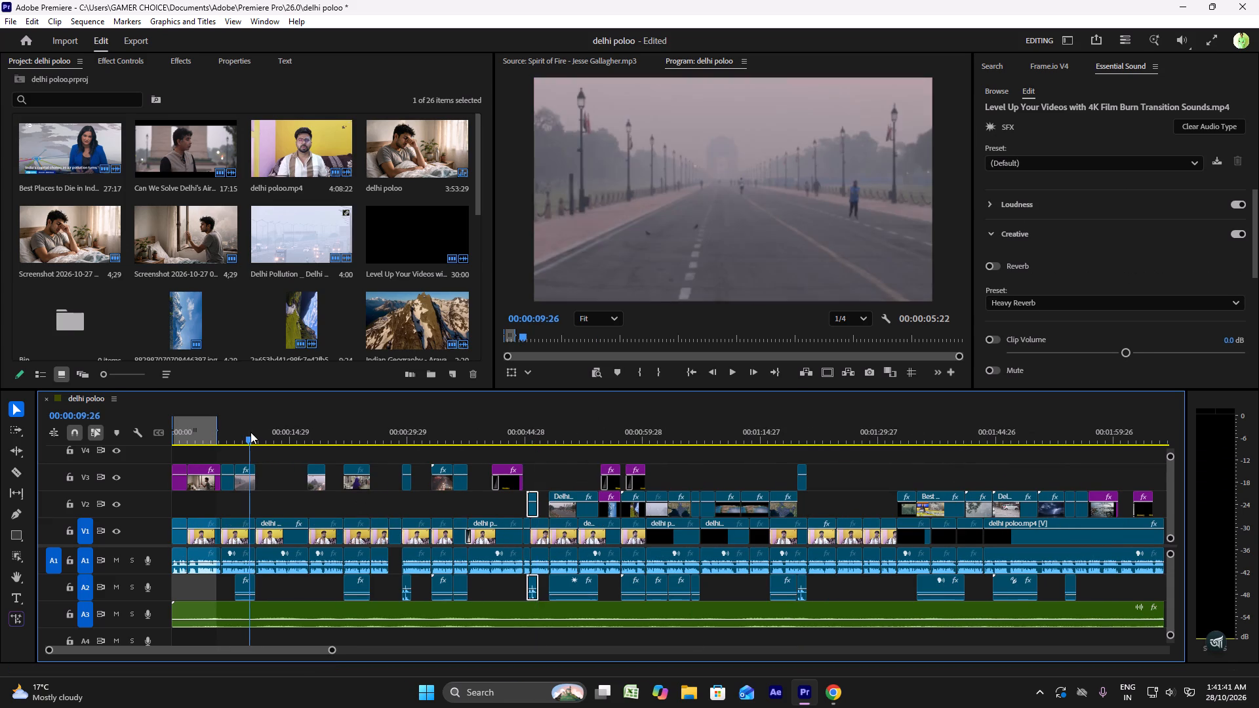
left_click(250, 432)
left_click(254, 437)
left_click_drag(252, 441, 253, 440)
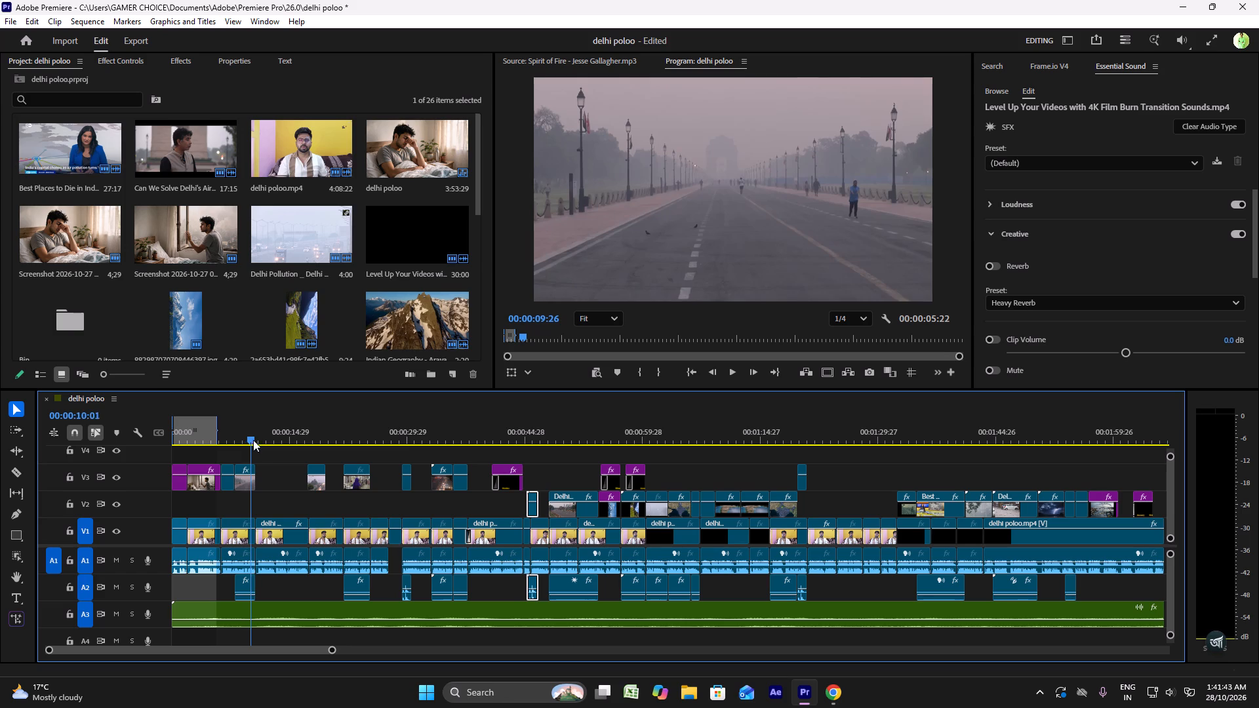
left_click_drag(253, 440, 259, 437)
key("ctrl+v")
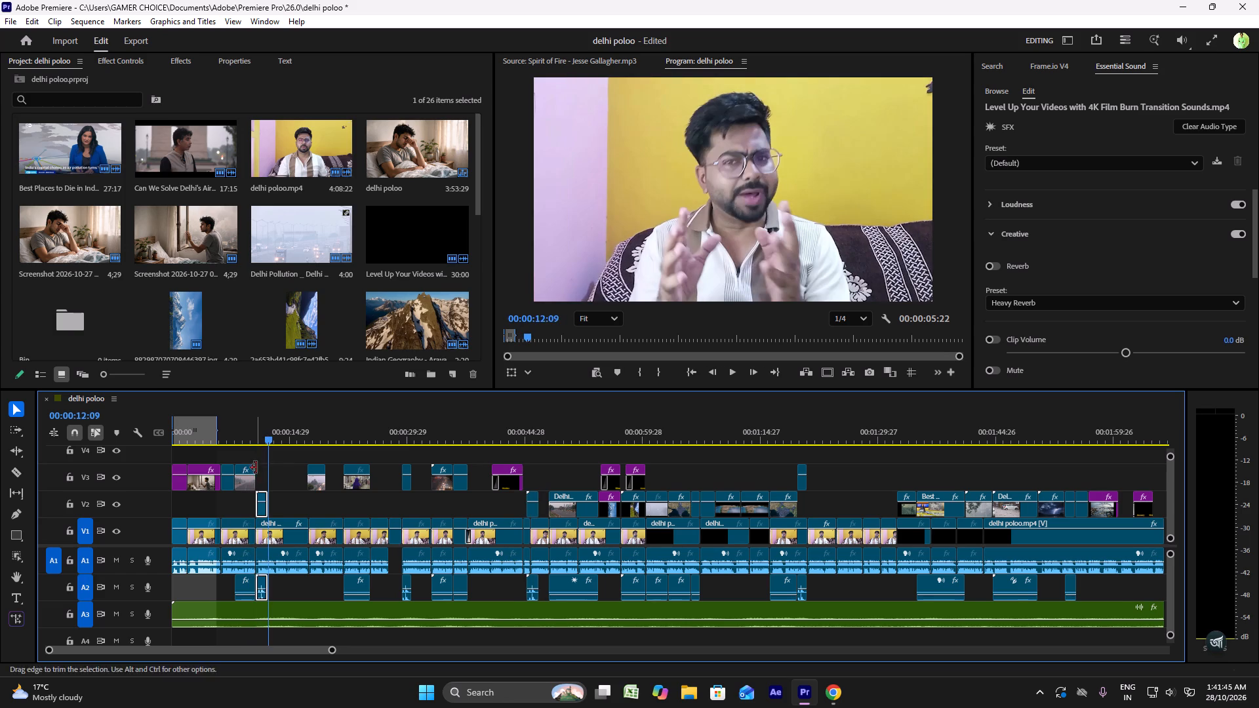
Play the sequence around the pasted film burn and check its alignment with the cut at 00:00:10:23.
left_click(254, 437)
key("space")
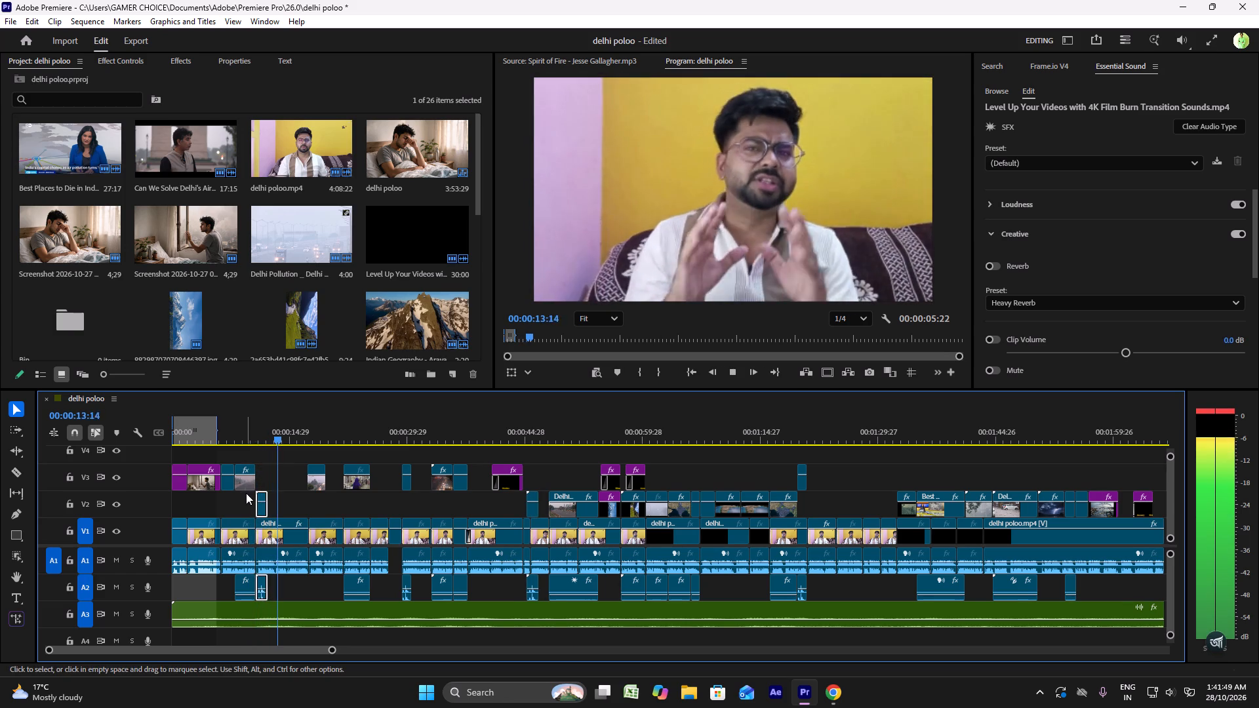
scroll(241, 485, "up", 4, "alt")
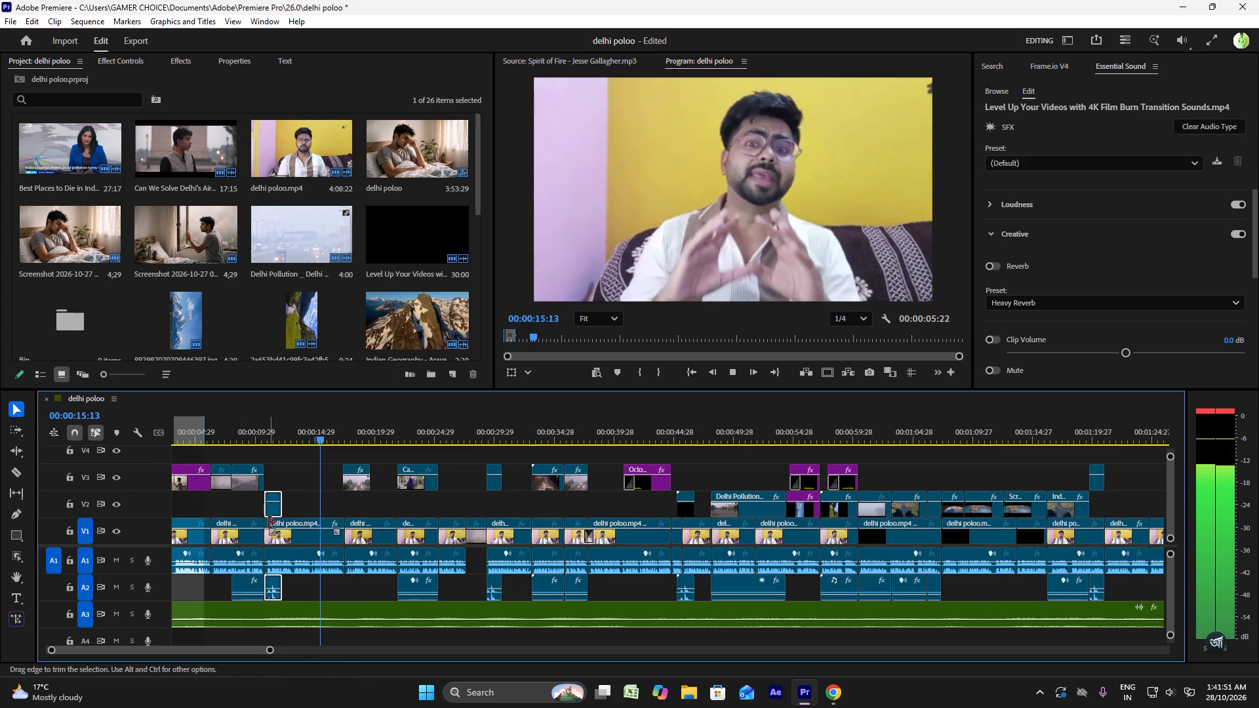
left_click_drag(271, 511, 263, 510)
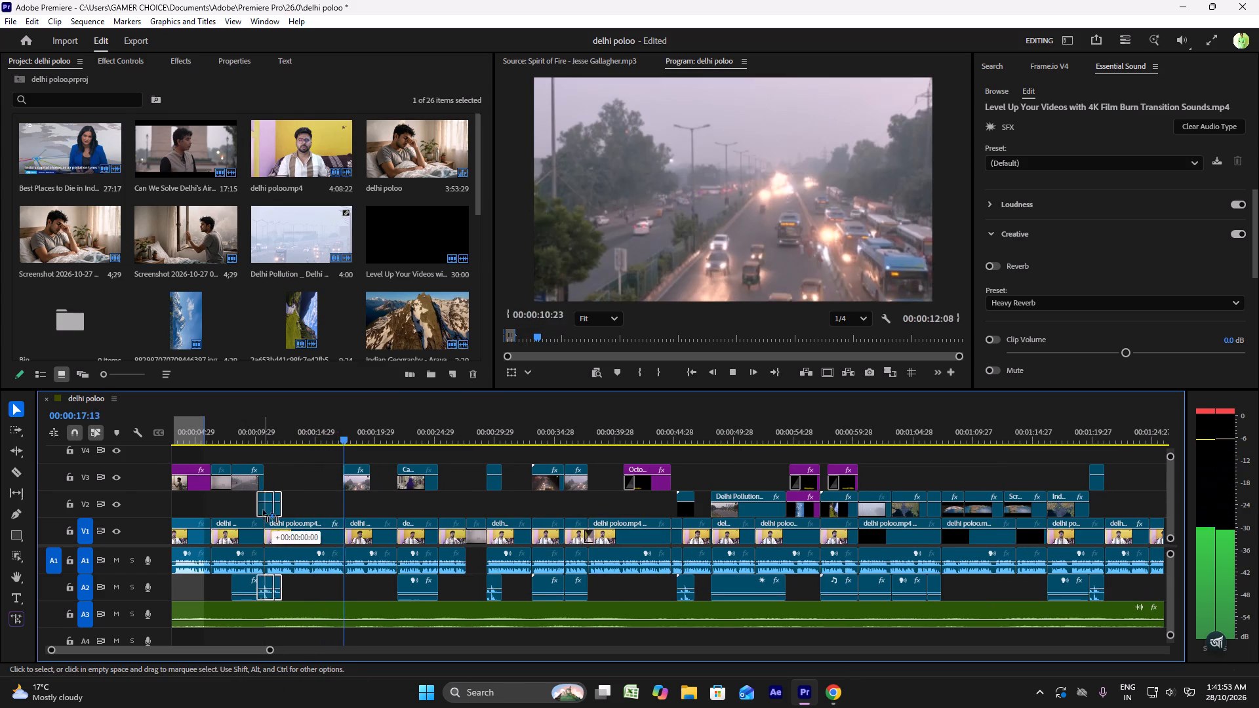
left_click_drag(263, 510, 264, 509)
left_click(258, 427)
key("space")
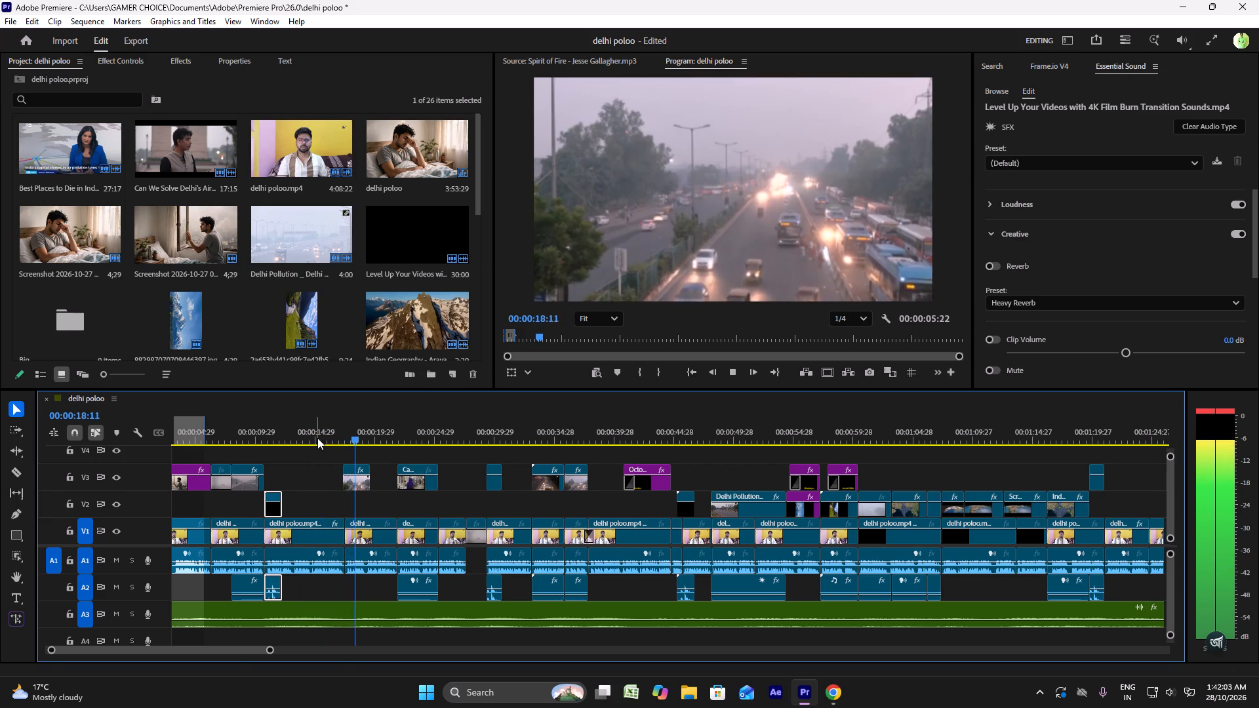
Move the traffic clip near 00:00:17:13 and the Can We Solve Delhi's Air Pollution Crisis video from V3 down to V2.
left_click_drag(357, 489, 354, 503)
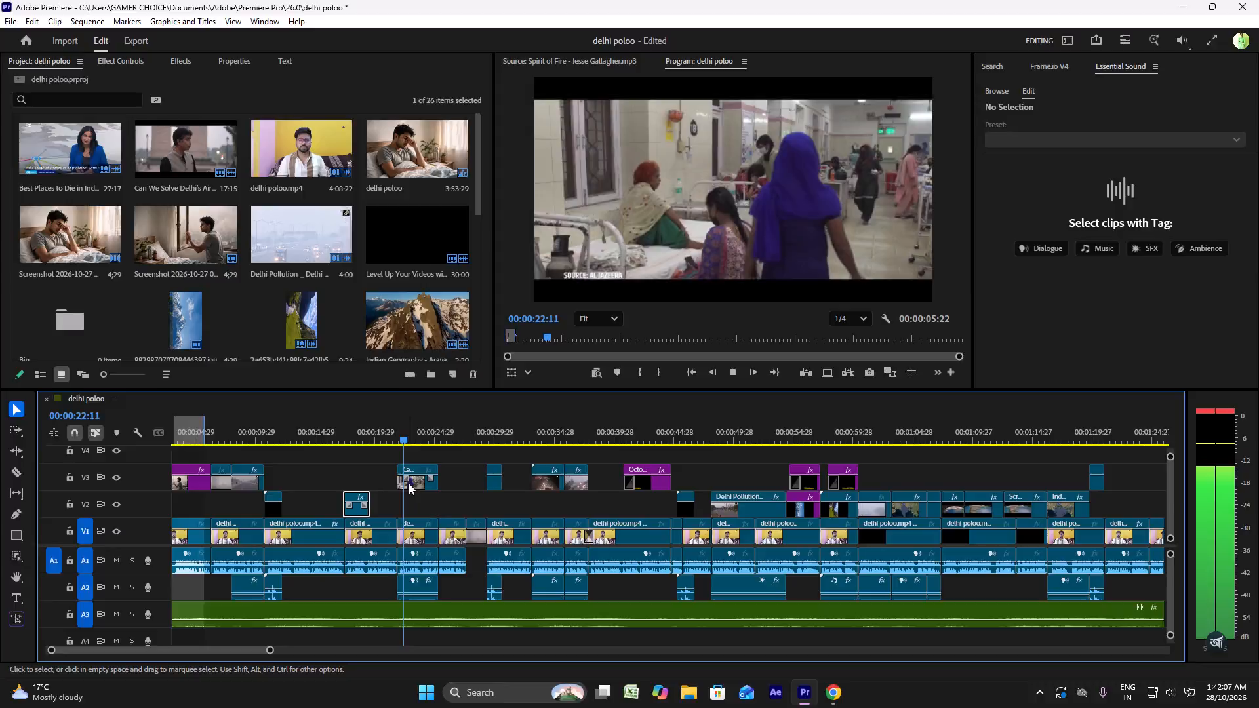
left_click_drag(414, 486, 410, 500)
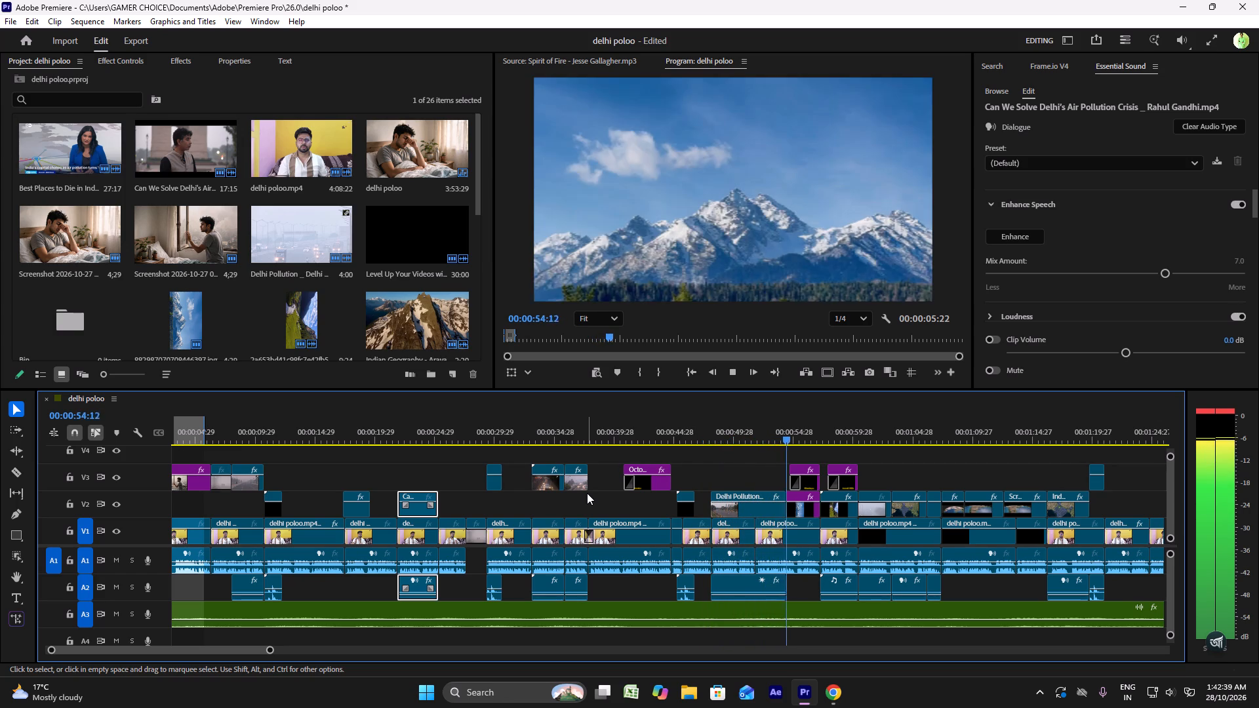
Play the sequence from 00:00:53:23 to review the overlays and sounds from the Himalayas title onward.
key("space")
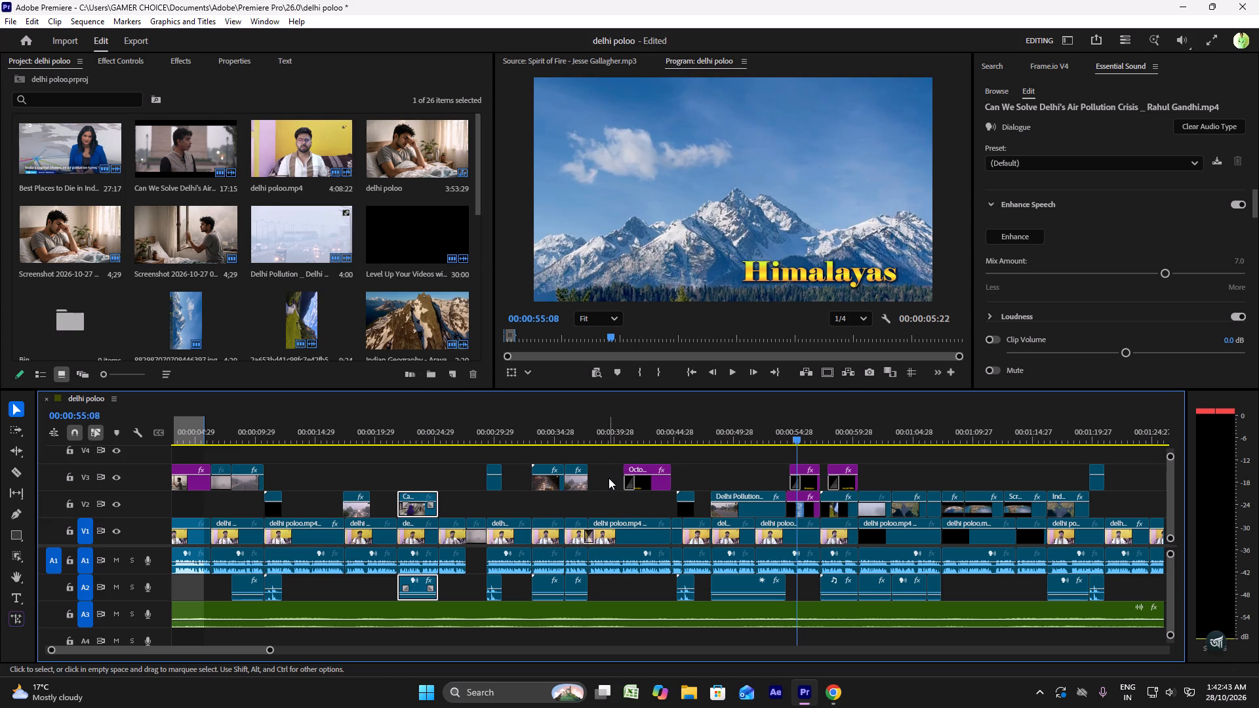
scroll(607, 481, "down", 3)
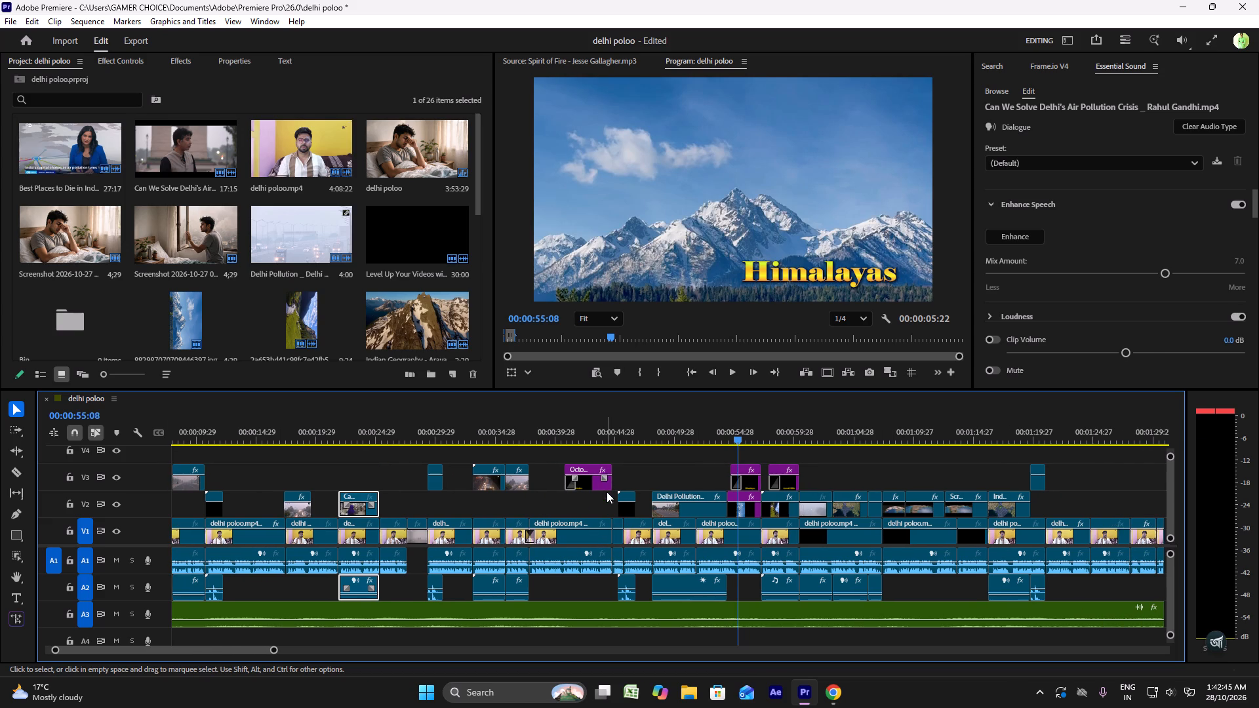
scroll(607, 492, "down", 3)
left_click(663, 439)
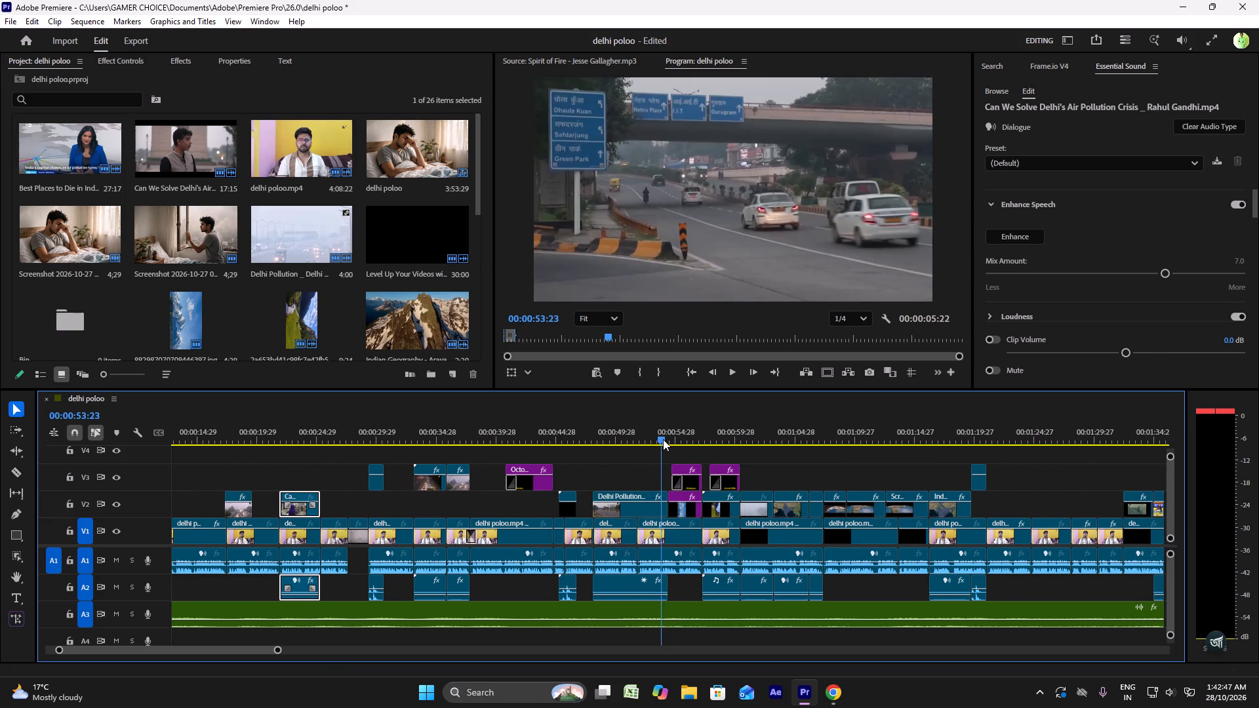
key("space")
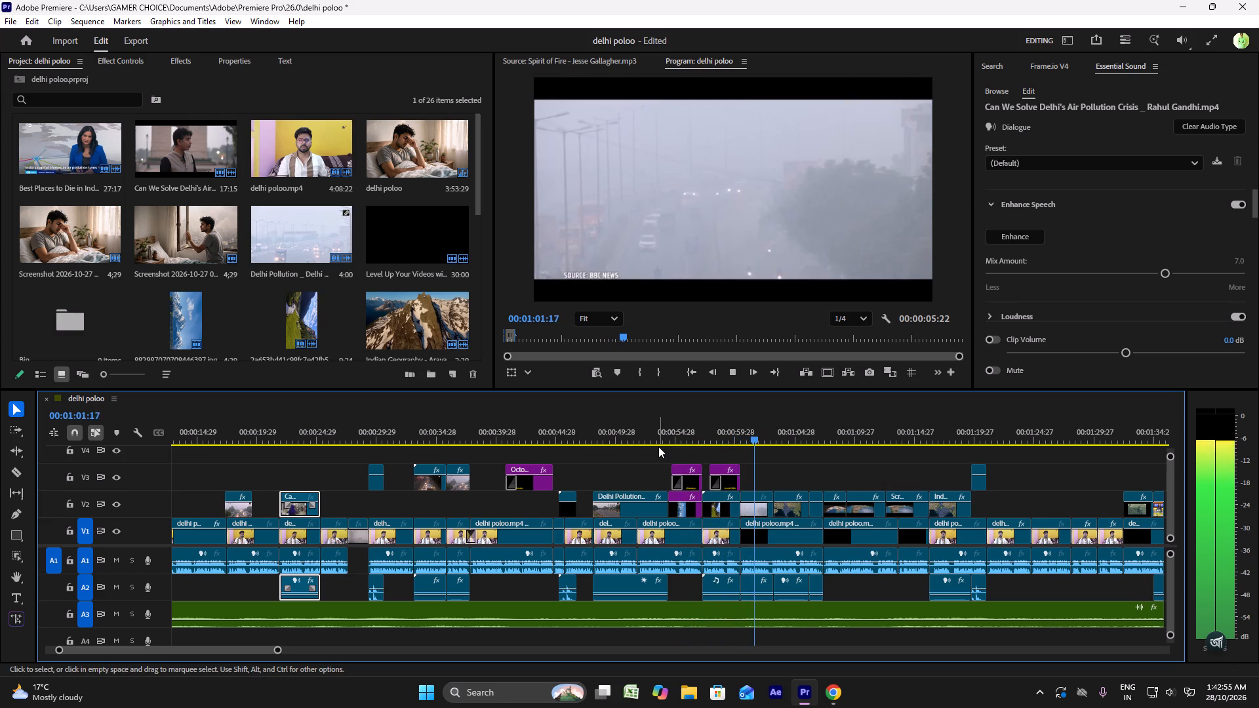
key("space")
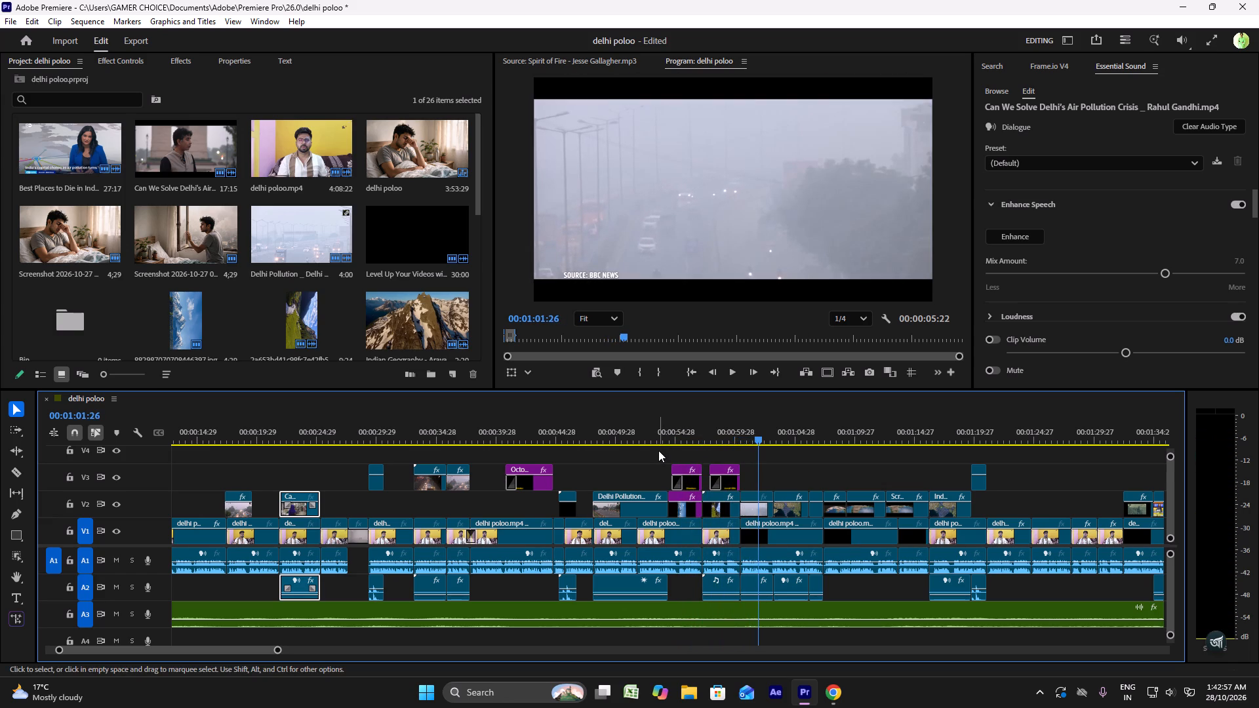
scroll(658, 450, "down", 3)
key("space")
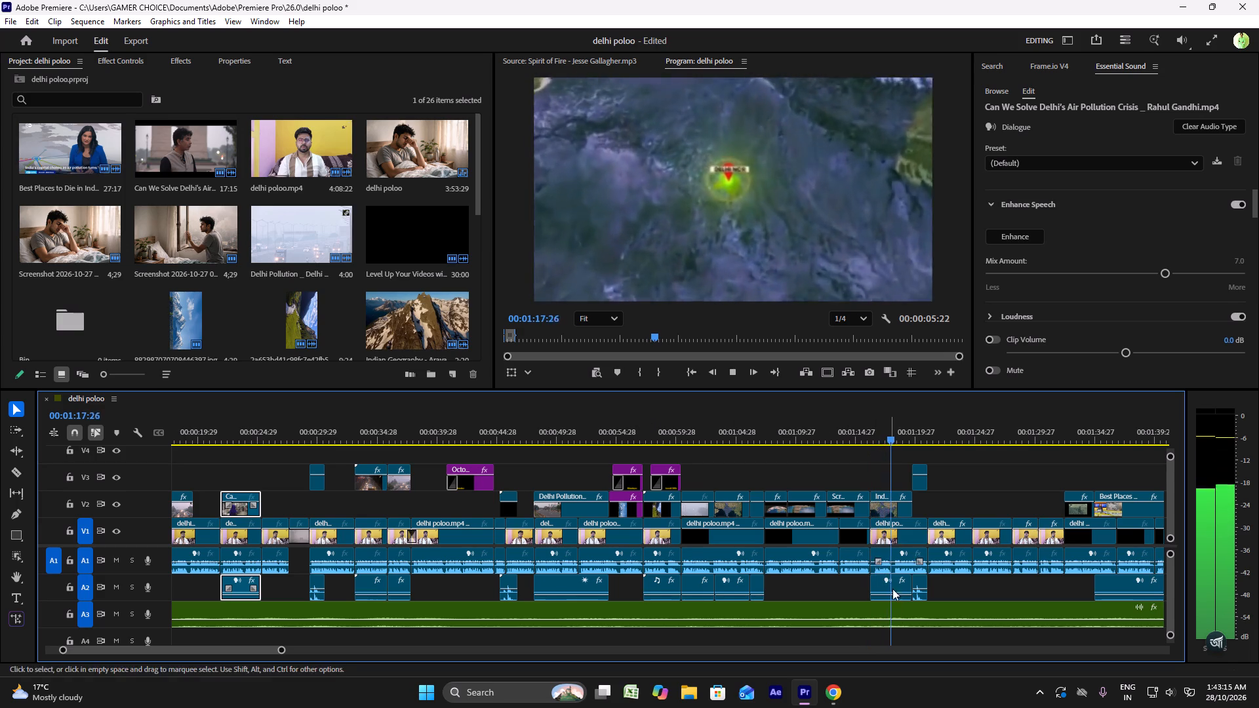
Continue playing through the map, news, rain and lightning footage up to about 00:01:51, with the A3 music clip selected.
left_click(897, 618)
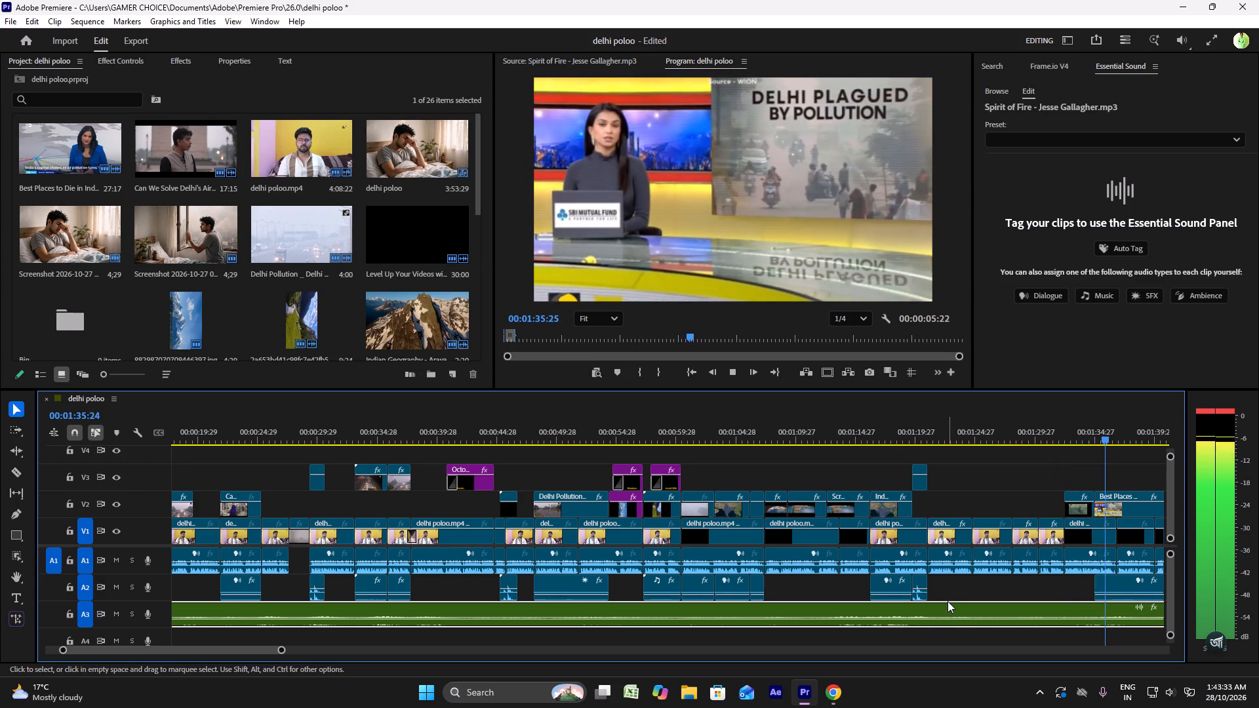
key("space")
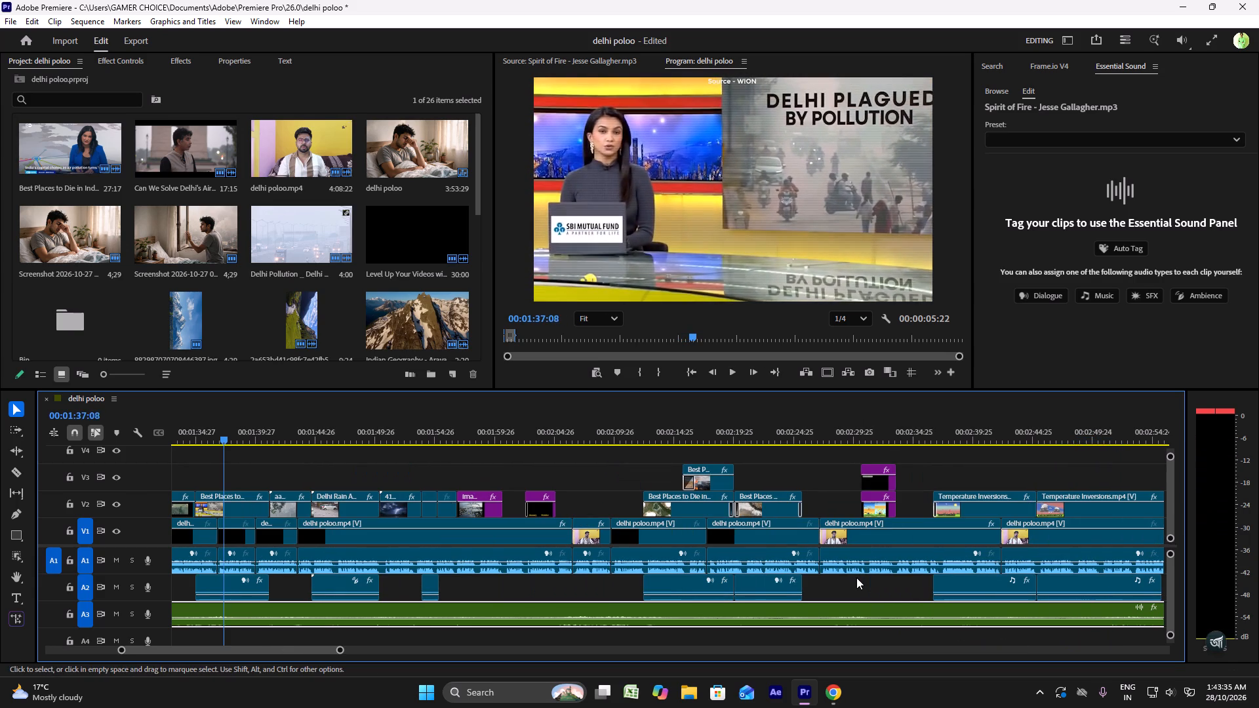
key("space")
scroll(856, 577, "down", 8, "alt")
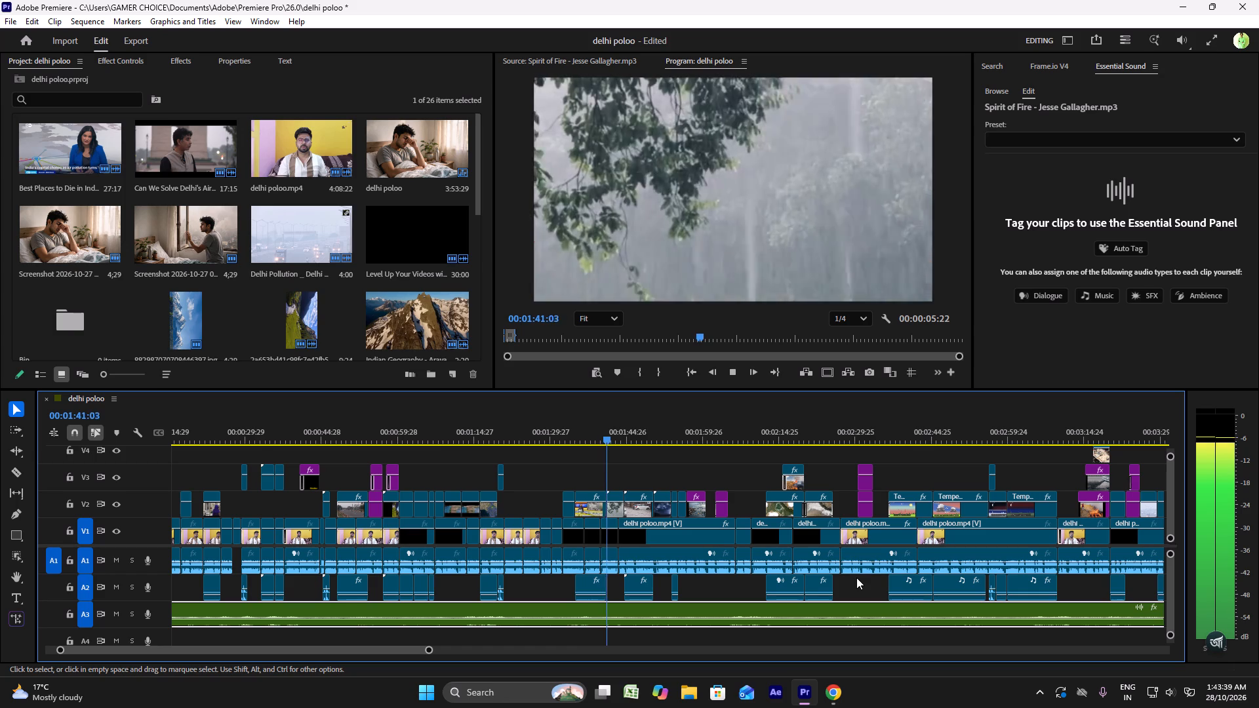
key("space")
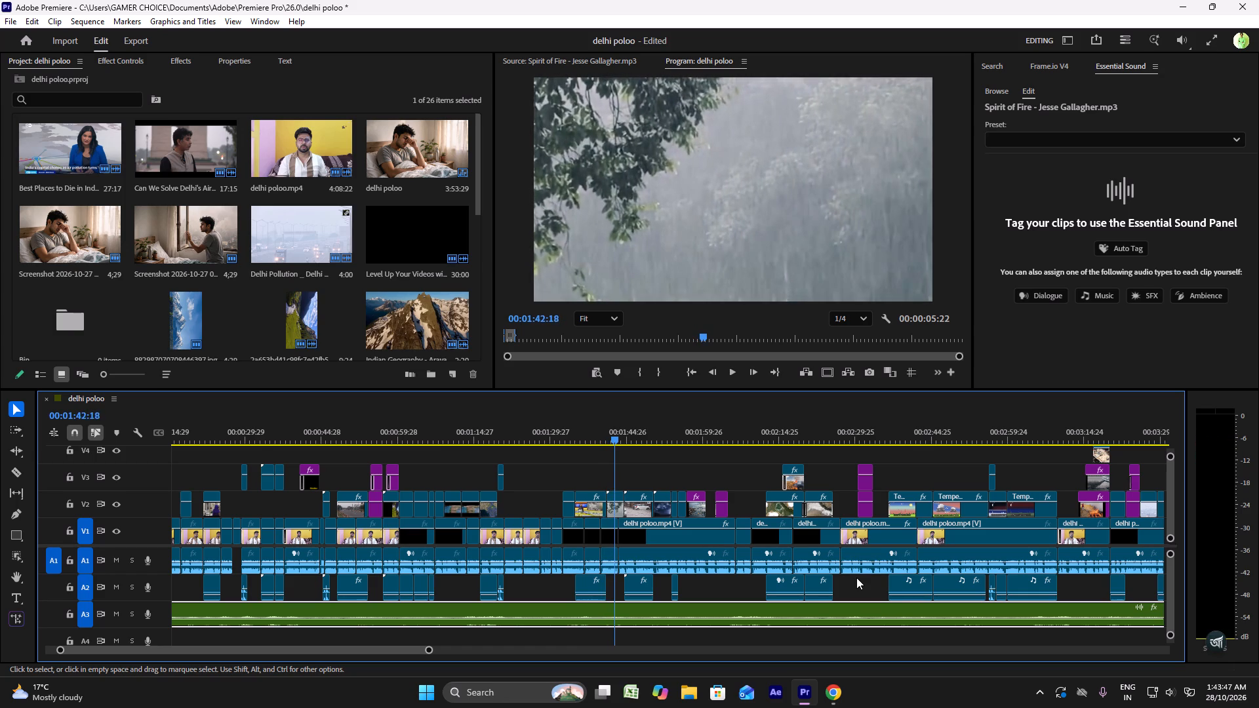
key("space")
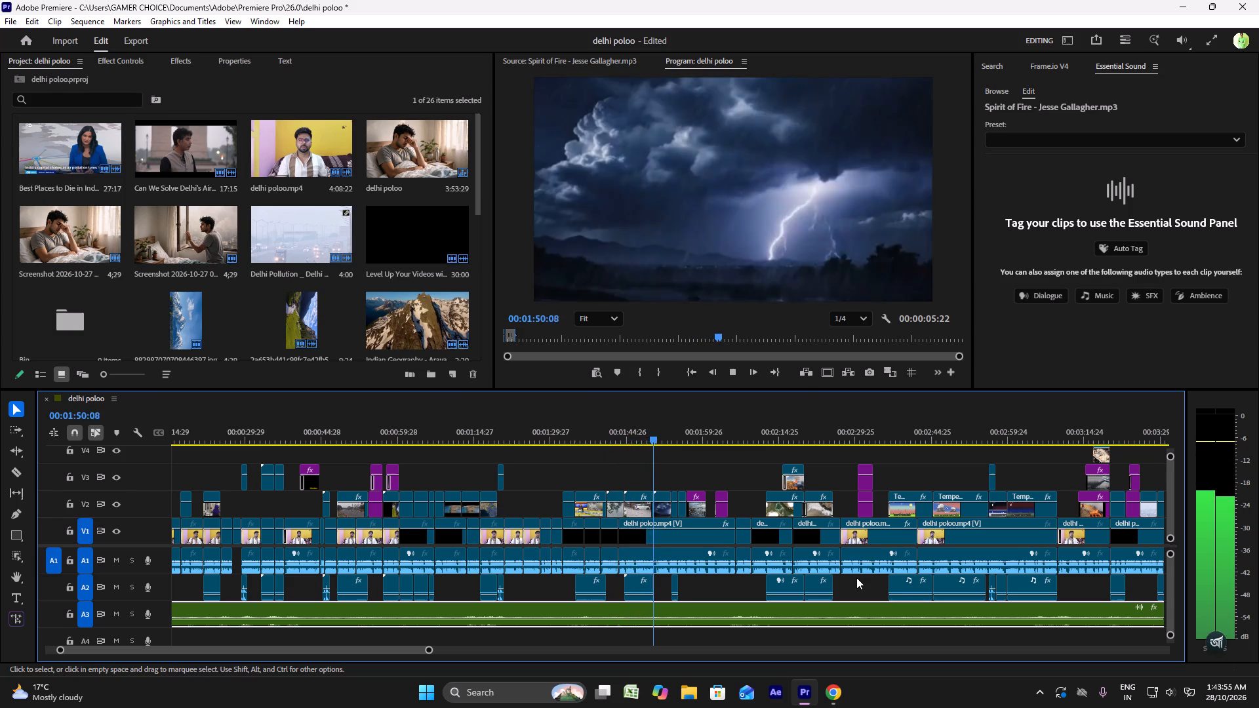
key("space")
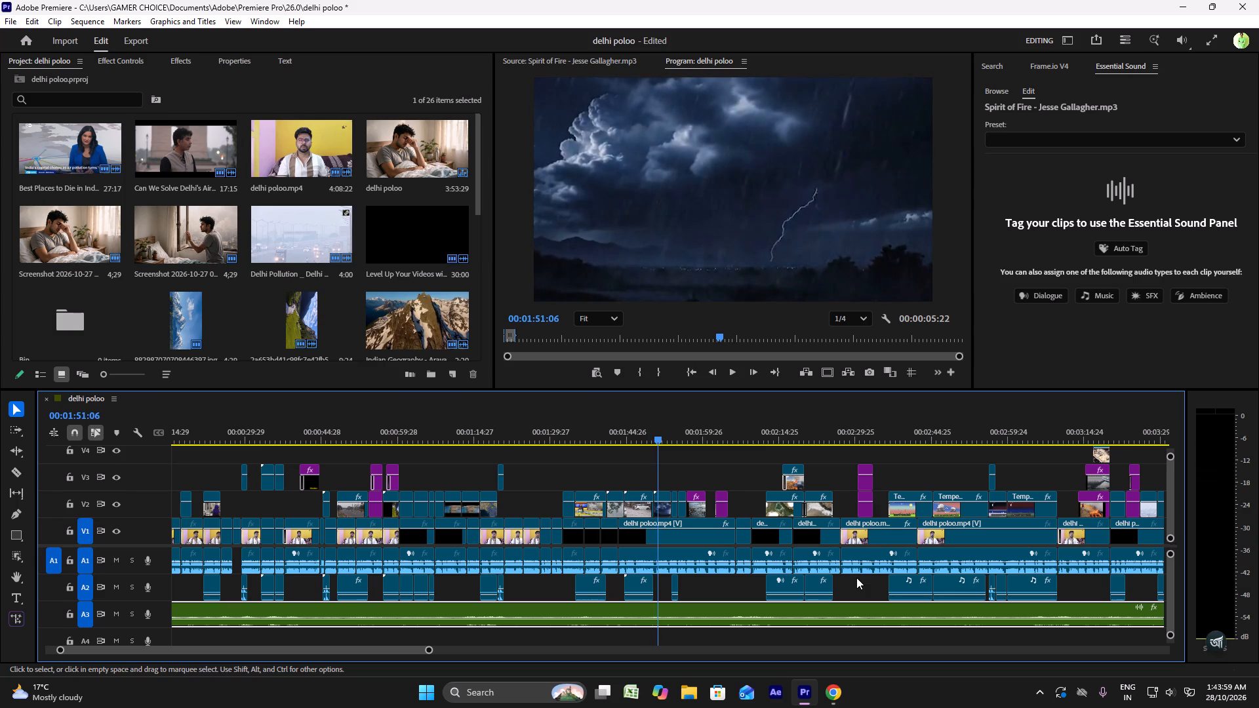
key("space")
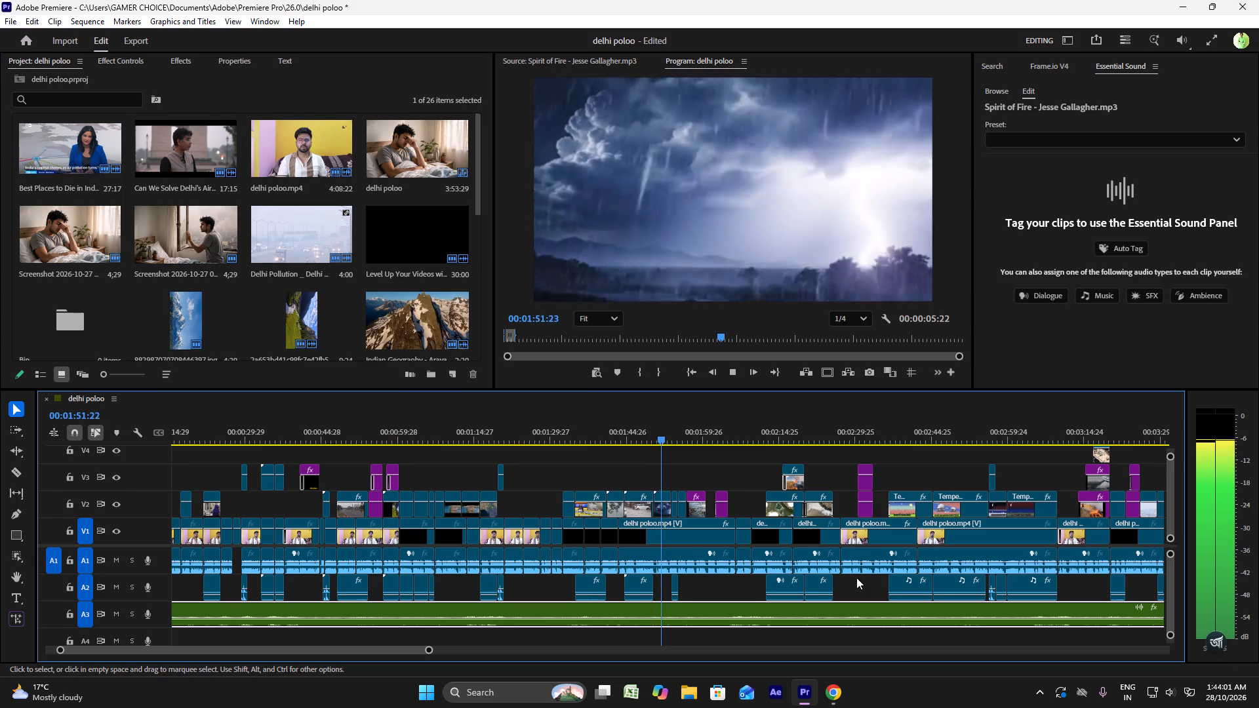
Paste the film burn transition before 00:01:32:06 and move it to V3 so it starts at that cut.
scroll(883, 566, "down", 3, "alt")
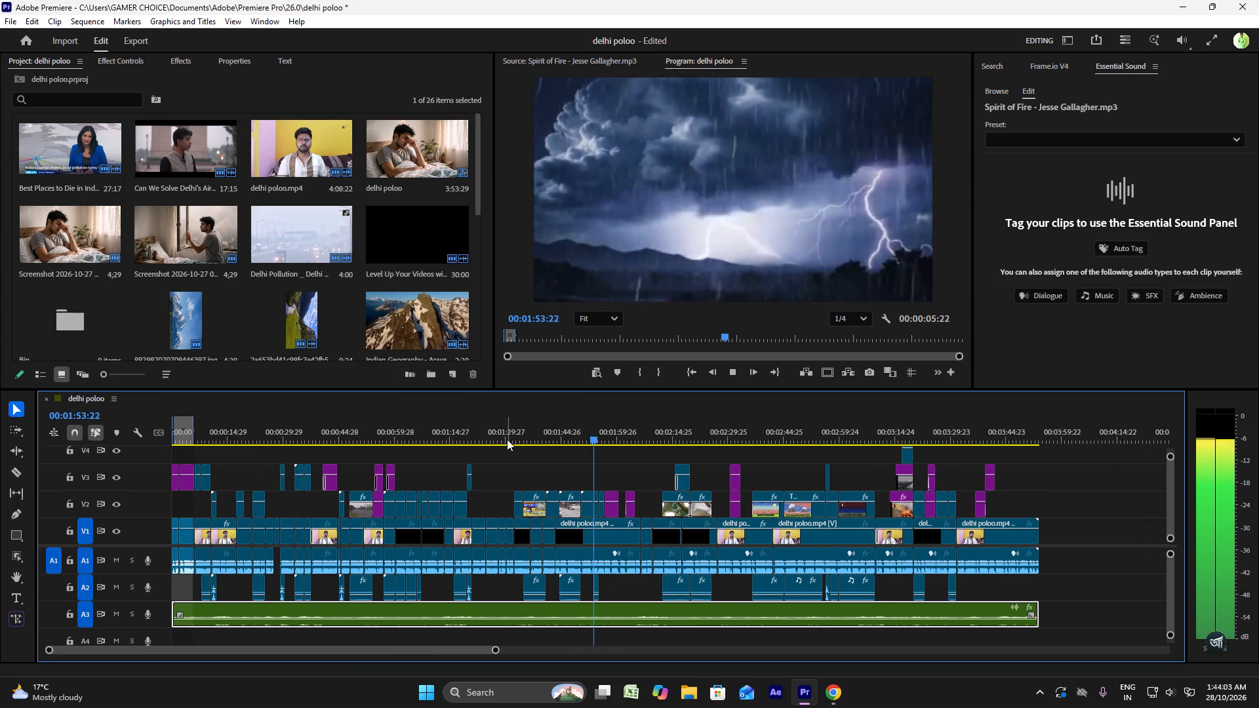
left_click(510, 433)
key("ctrl+v")
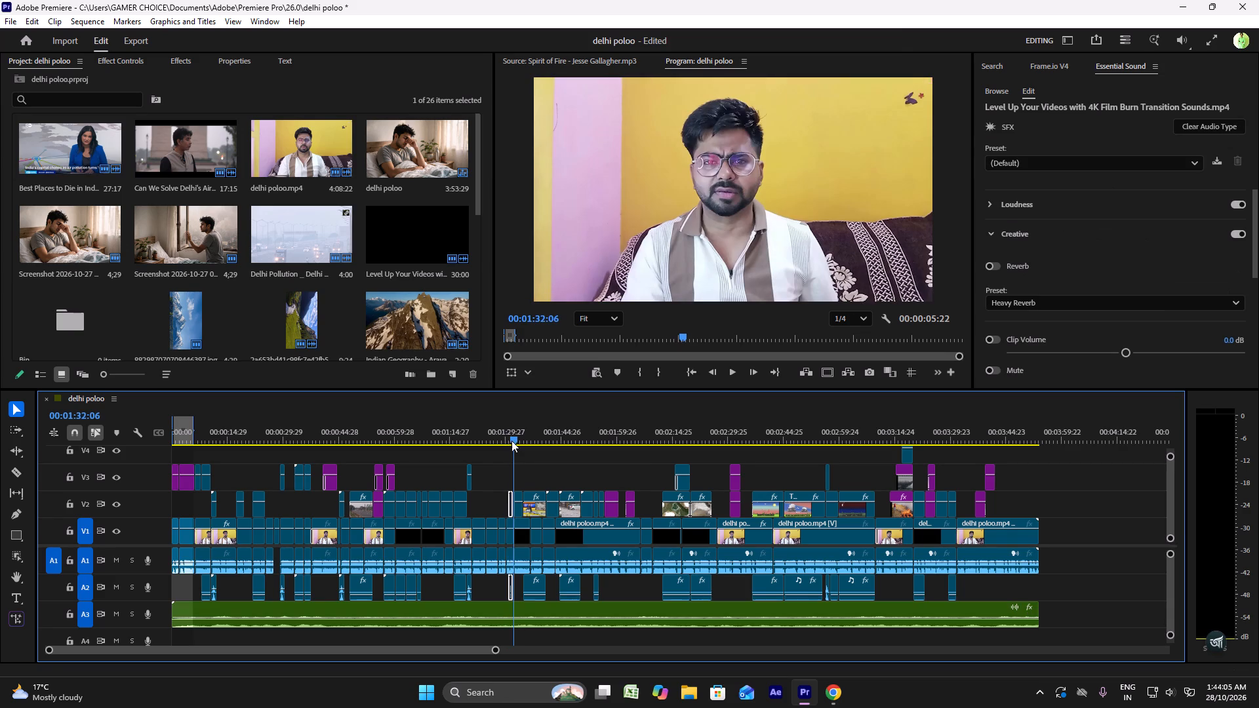
scroll(507, 490, "up", 8, "alt")
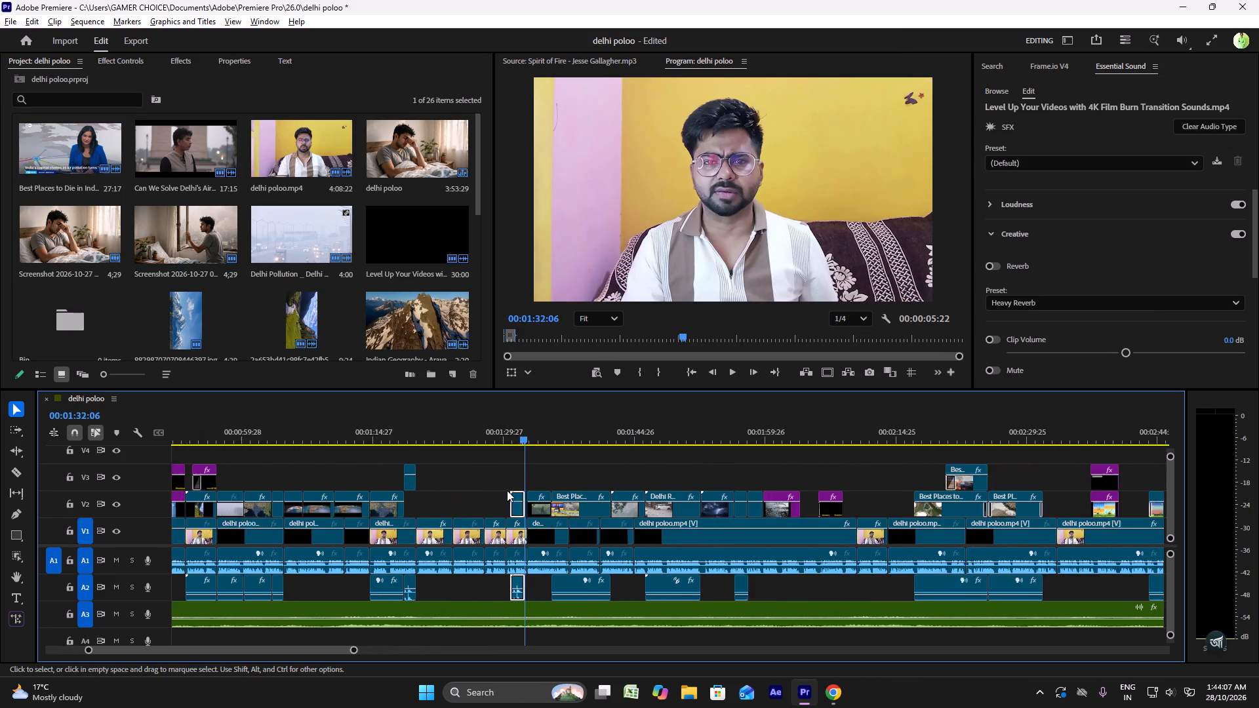
scroll(507, 490, "up", 4, "alt")
left_click_drag(518, 510, 528, 488)
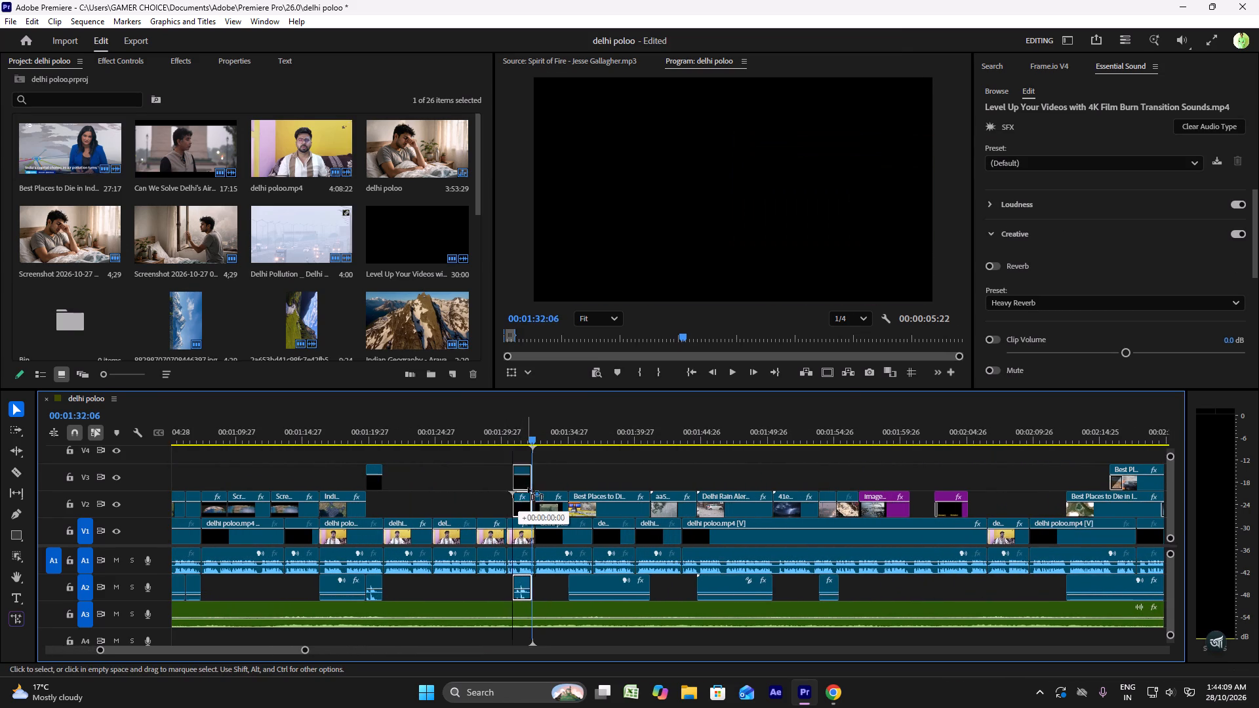
left_click_drag(528, 488, 534, 481)
Play the sequence from 00:01:32:06 and again from 00:01:33:20 to check the added film burn transition.
key("space")
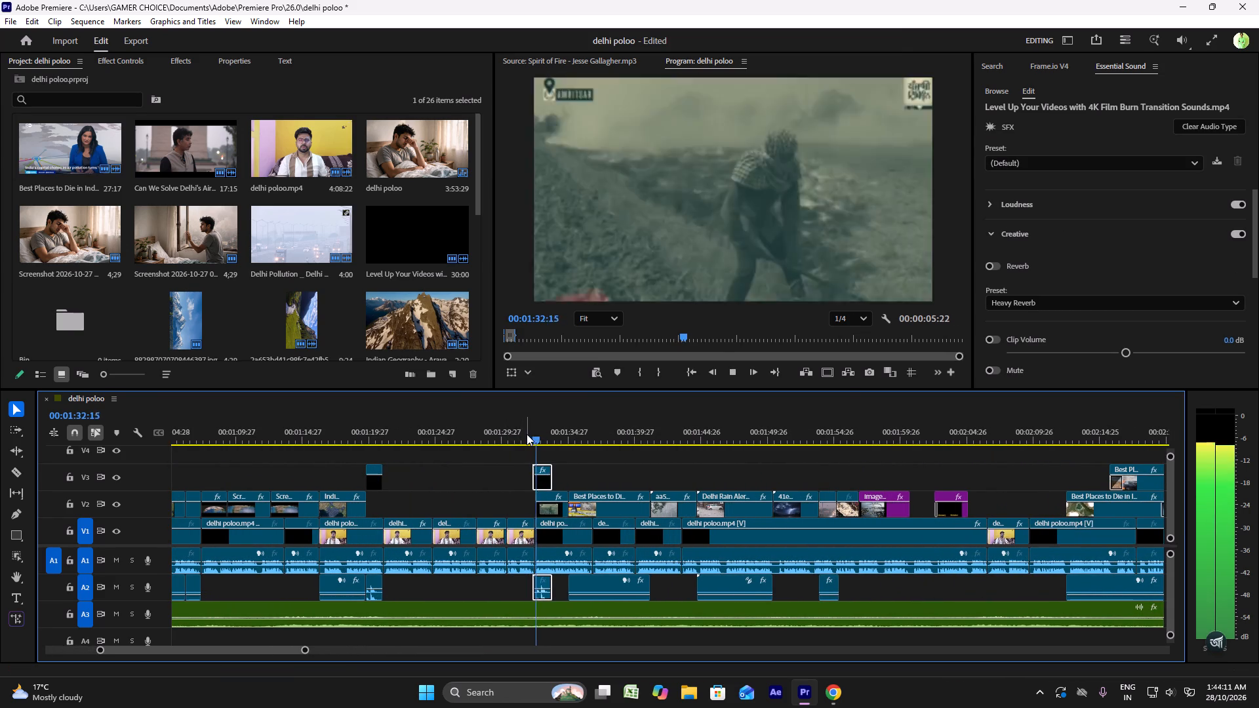
scroll(573, 460, "down", 10)
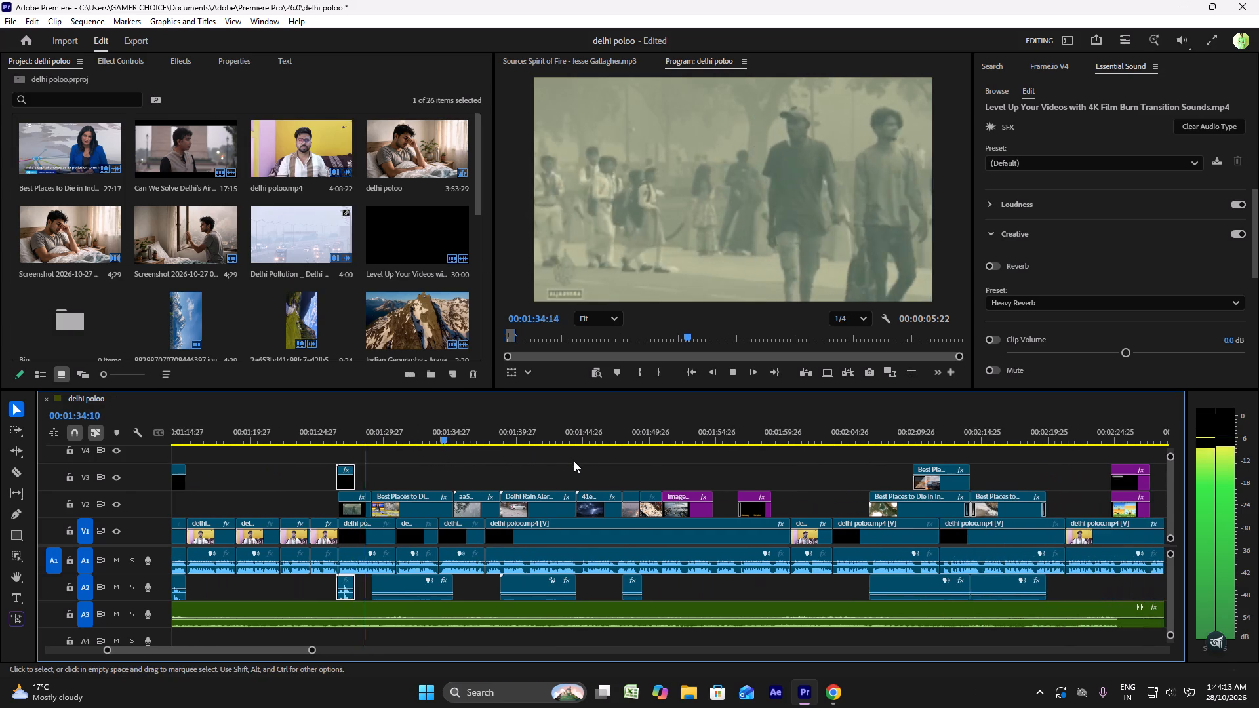
left_click(356, 432)
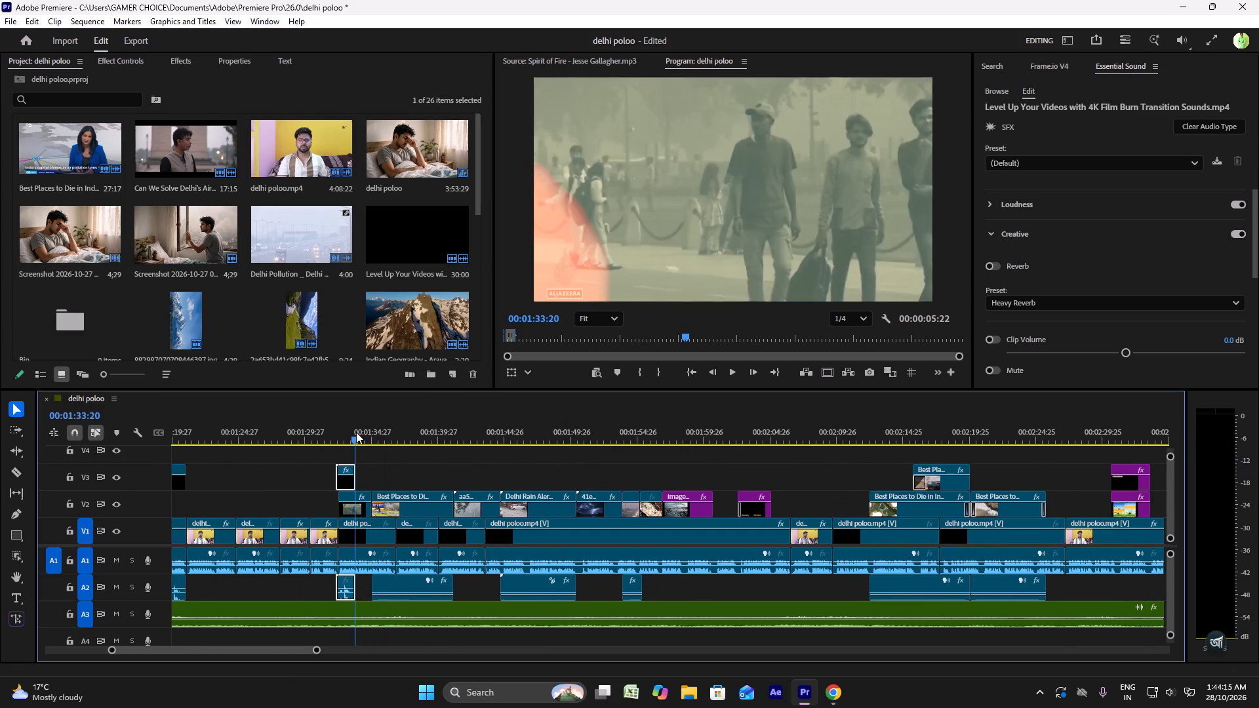
key("space")
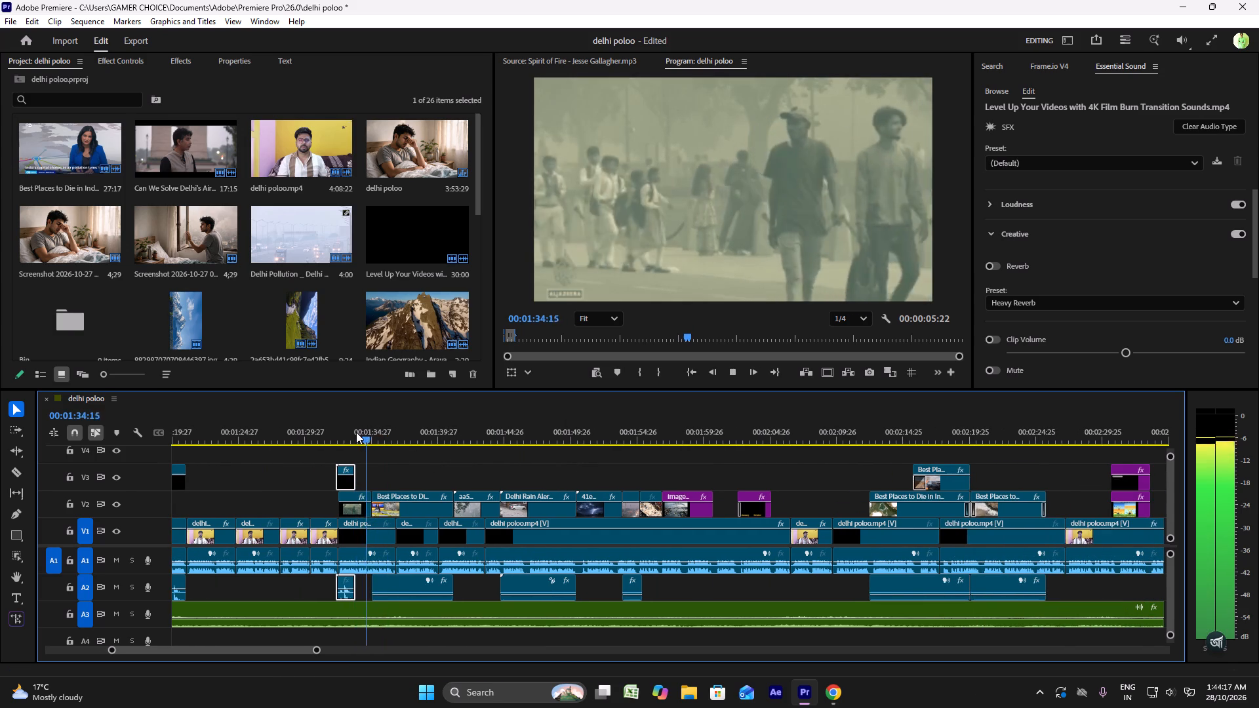
Play the sequence from about 00:02:03 to check the passage leading into the talking-head shot.
left_click(689, 433)
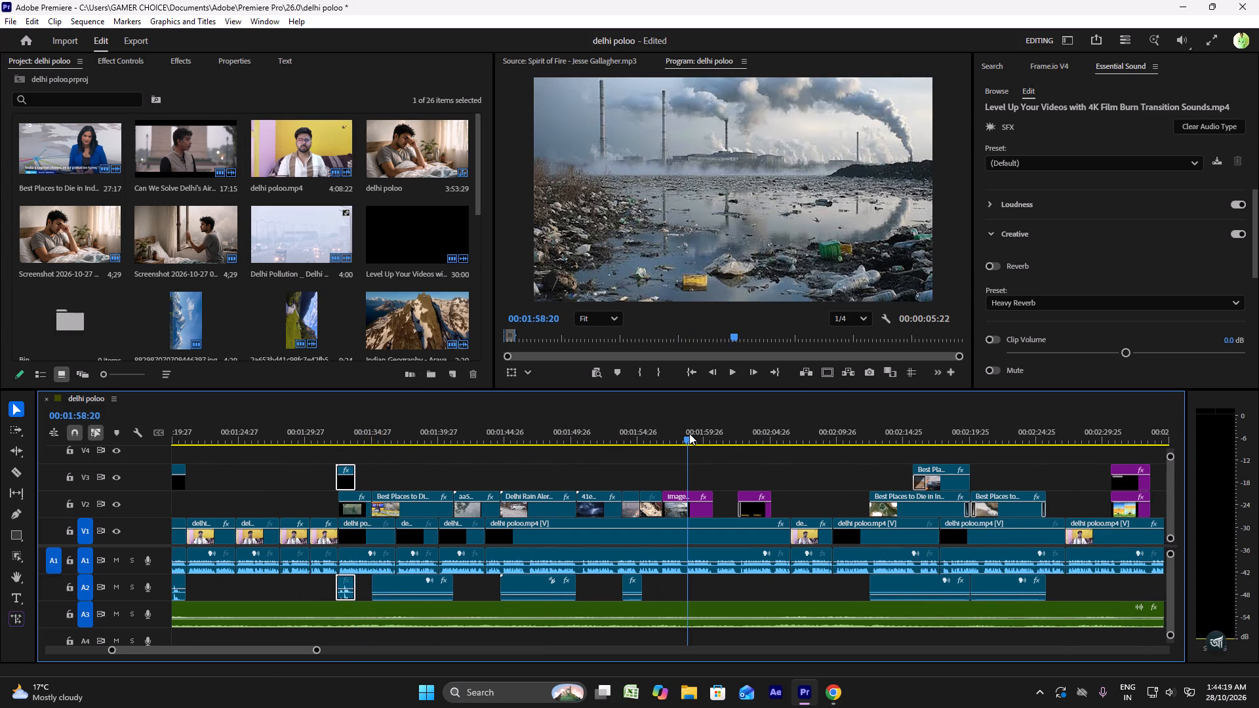
left_click(753, 439)
key("space")
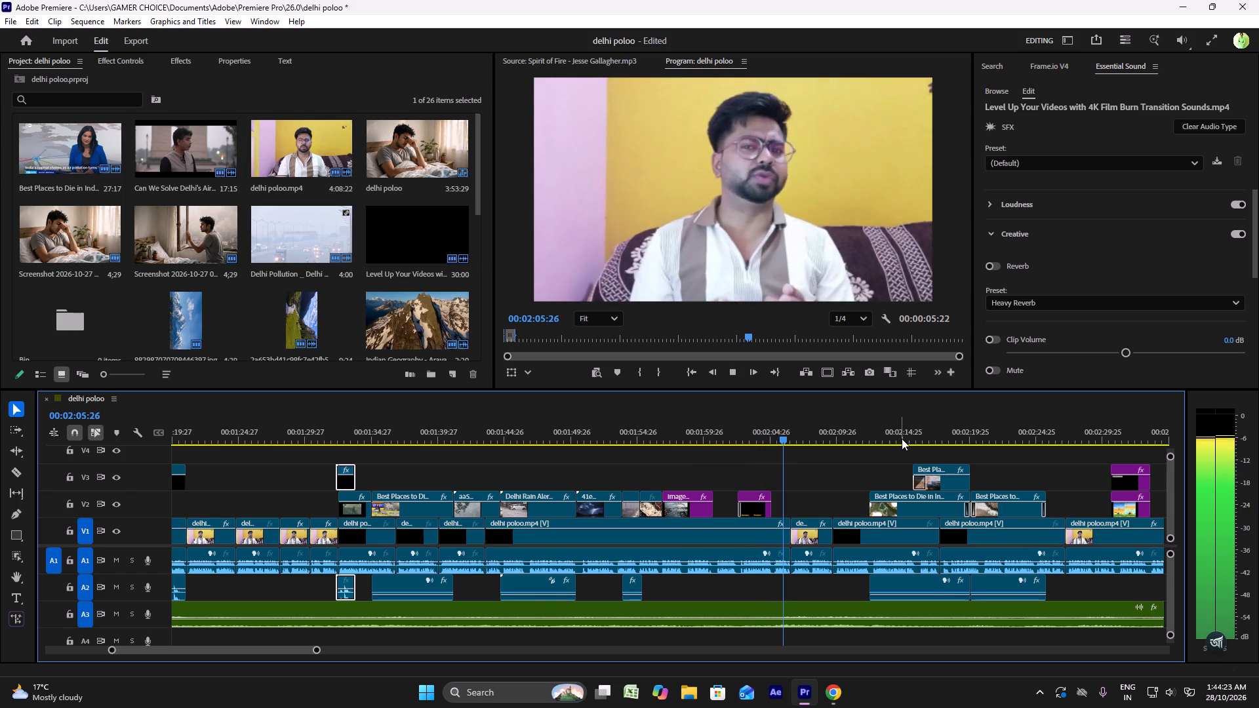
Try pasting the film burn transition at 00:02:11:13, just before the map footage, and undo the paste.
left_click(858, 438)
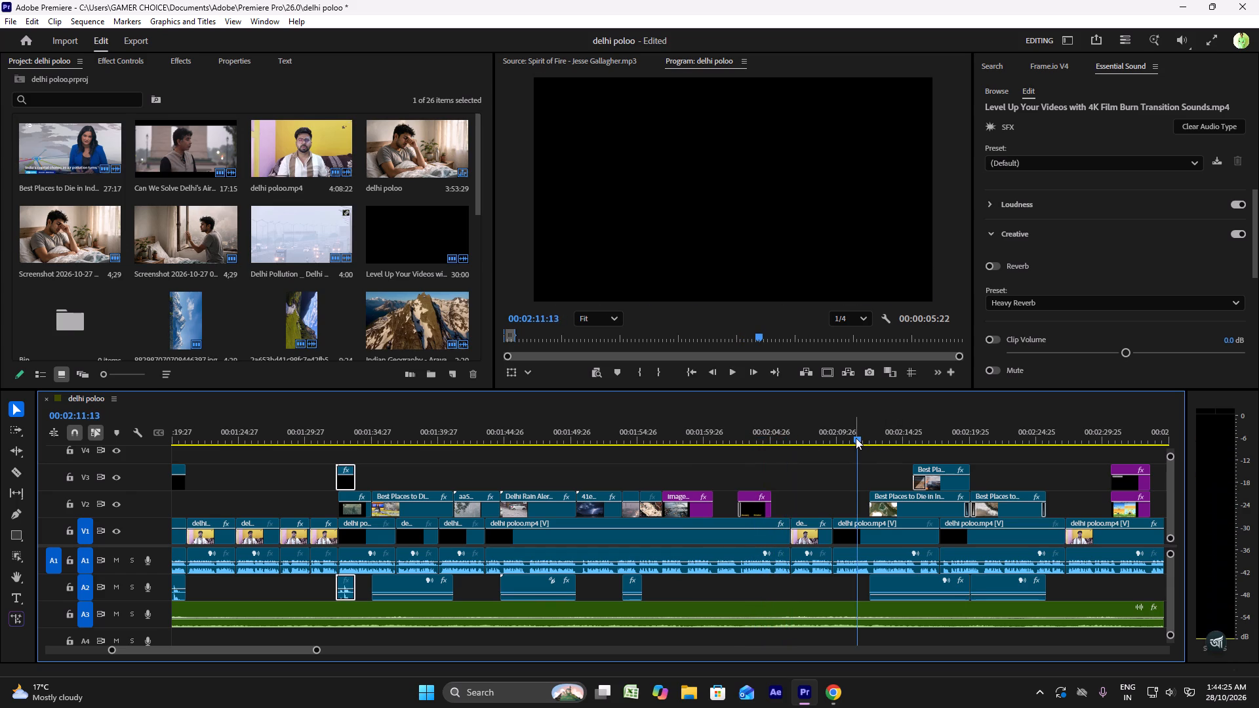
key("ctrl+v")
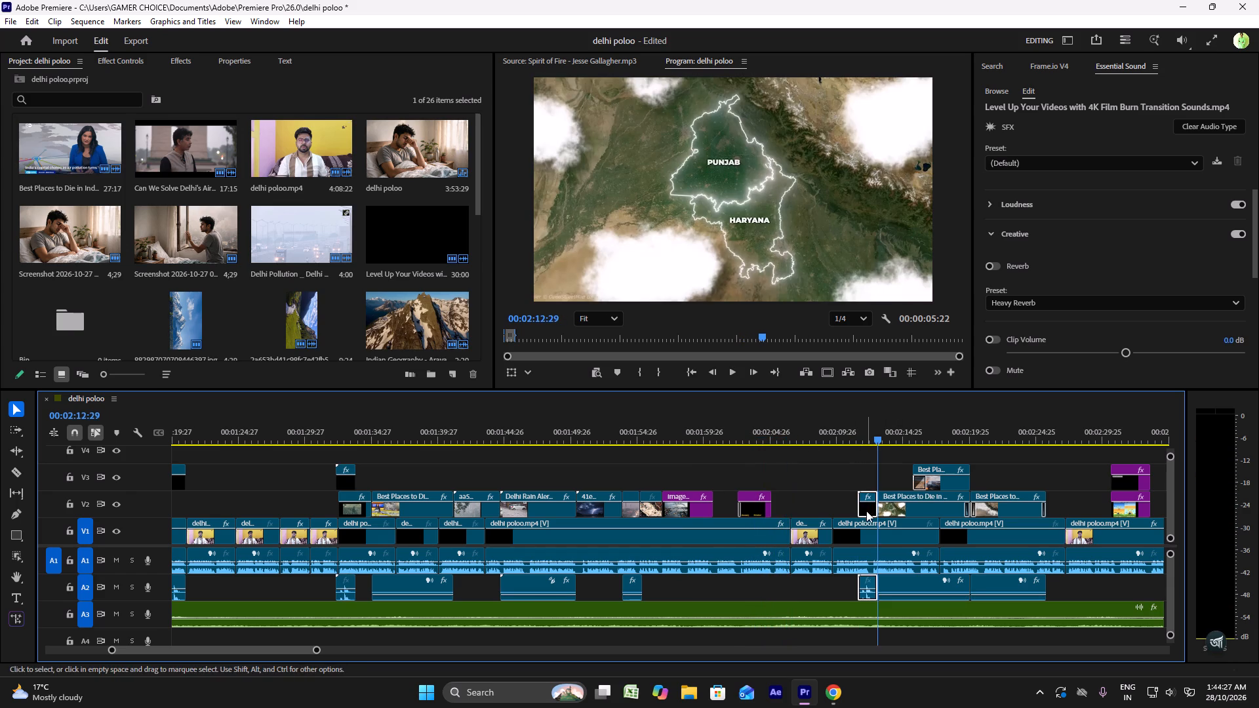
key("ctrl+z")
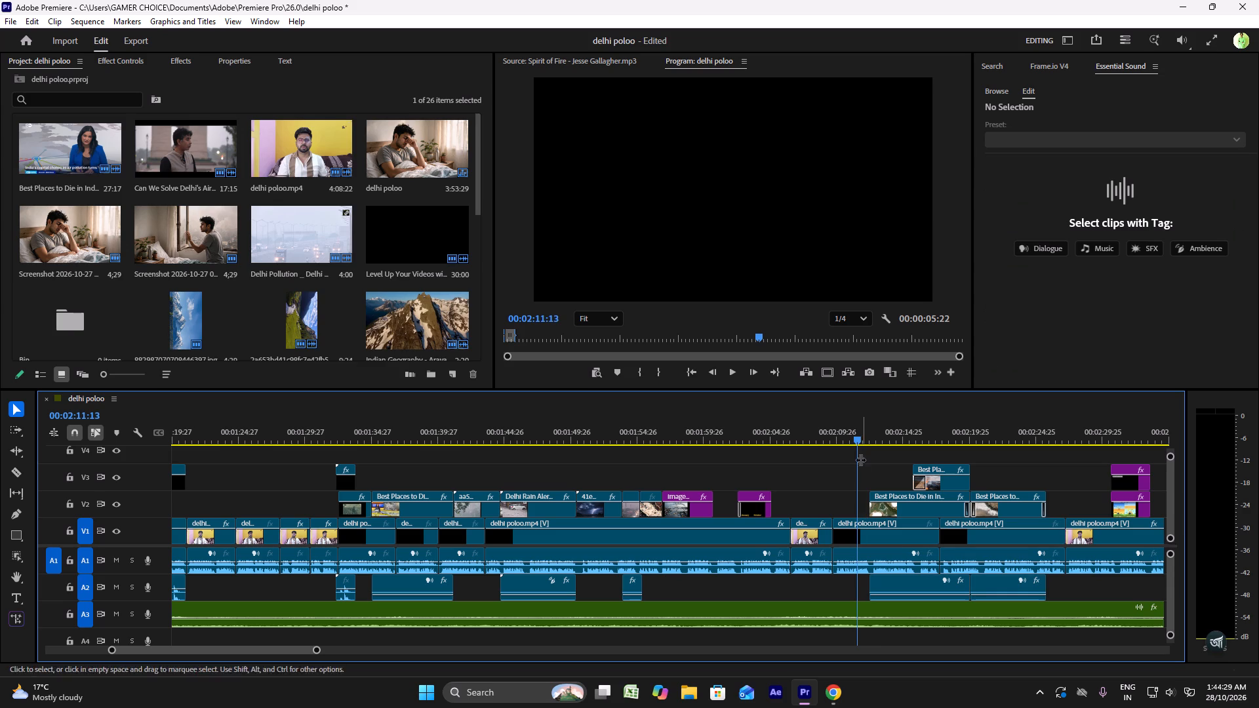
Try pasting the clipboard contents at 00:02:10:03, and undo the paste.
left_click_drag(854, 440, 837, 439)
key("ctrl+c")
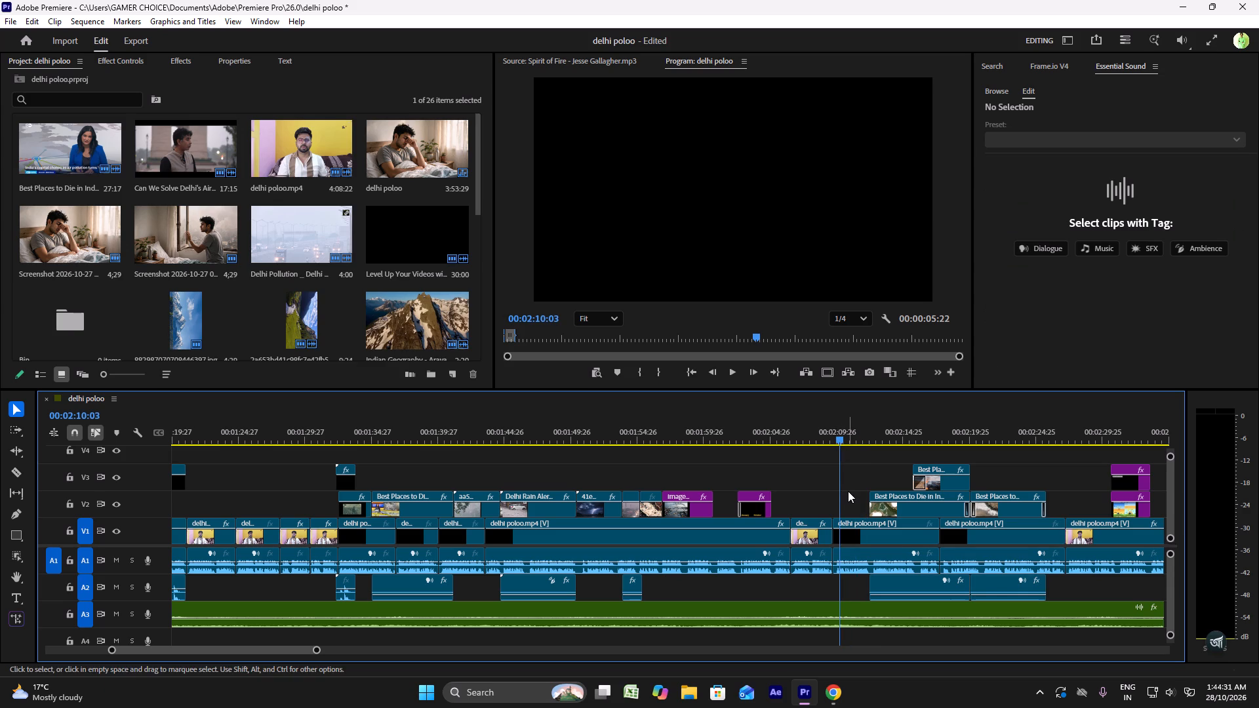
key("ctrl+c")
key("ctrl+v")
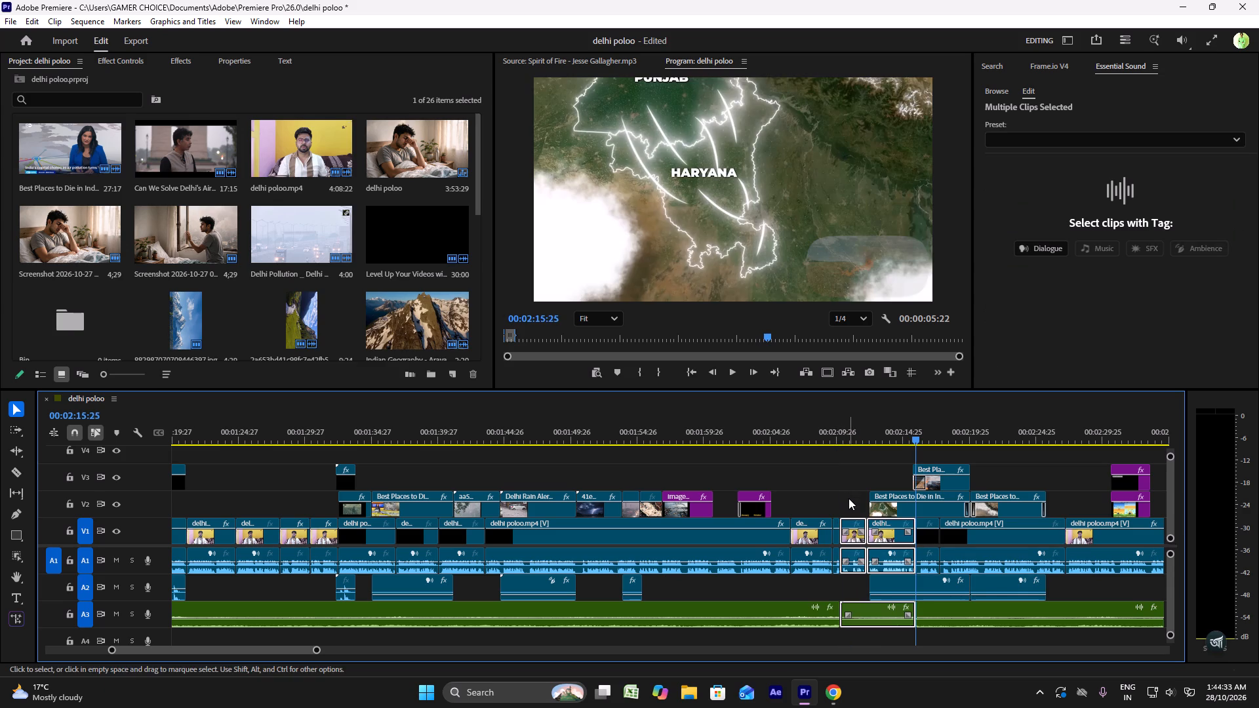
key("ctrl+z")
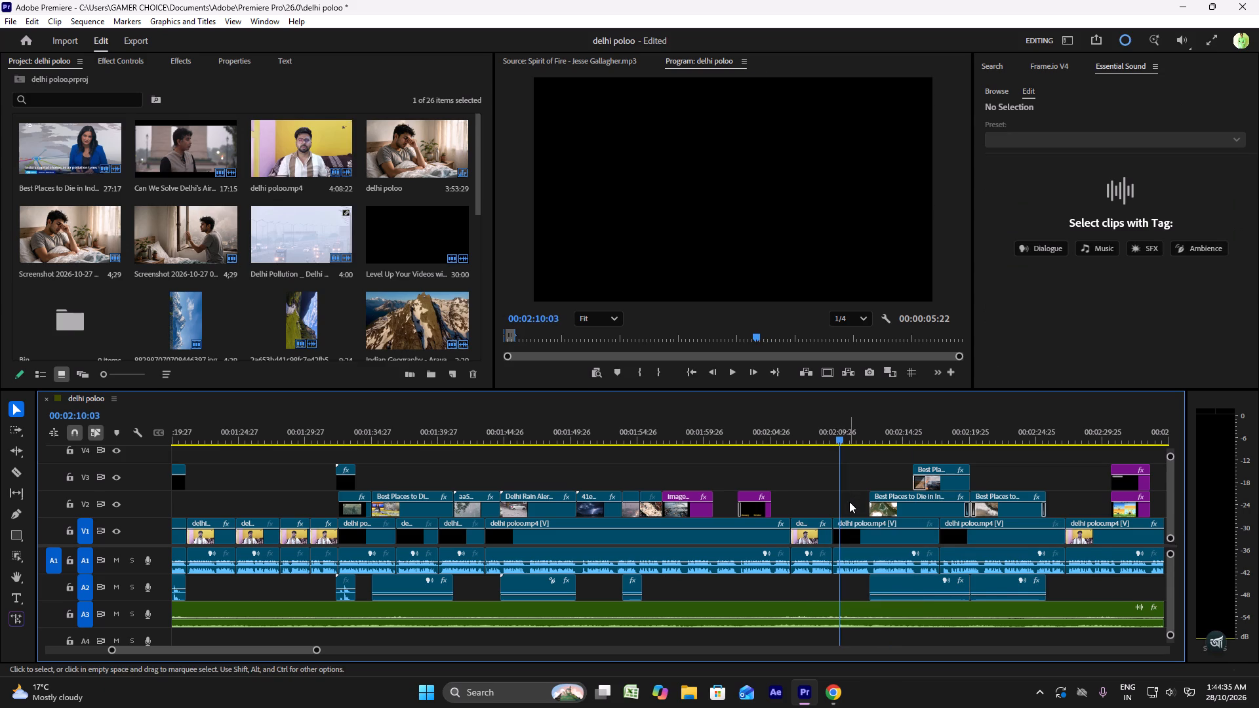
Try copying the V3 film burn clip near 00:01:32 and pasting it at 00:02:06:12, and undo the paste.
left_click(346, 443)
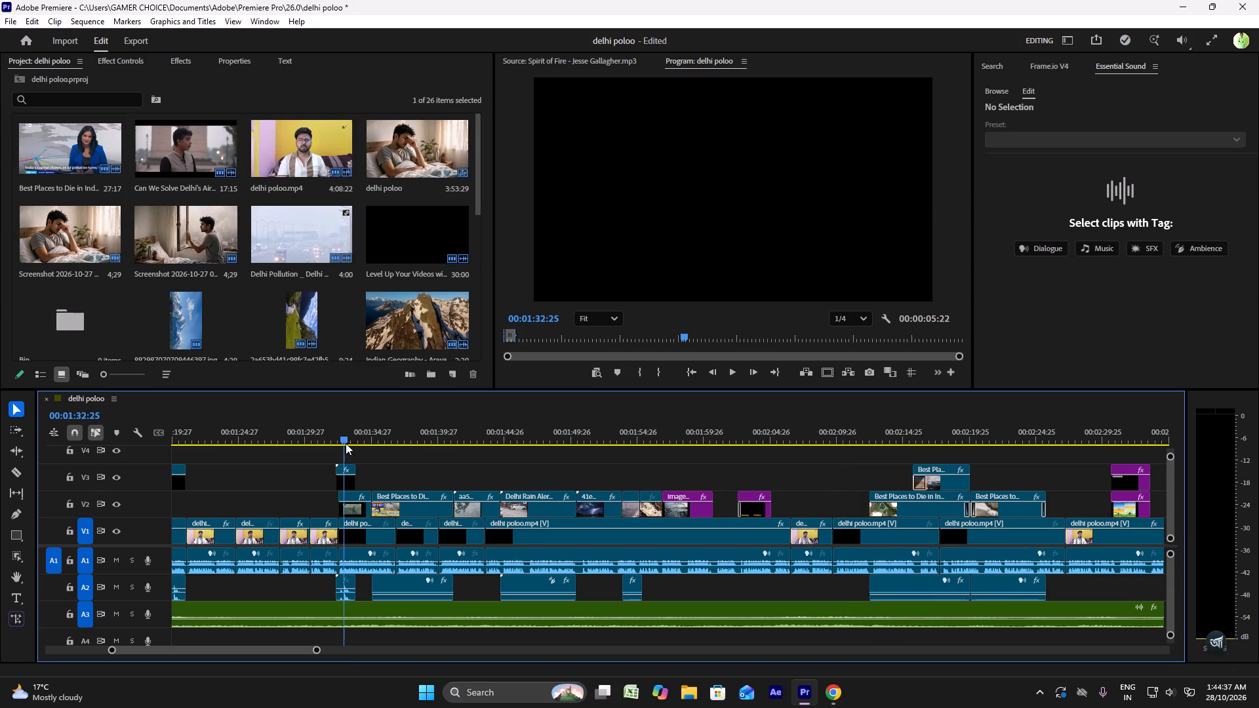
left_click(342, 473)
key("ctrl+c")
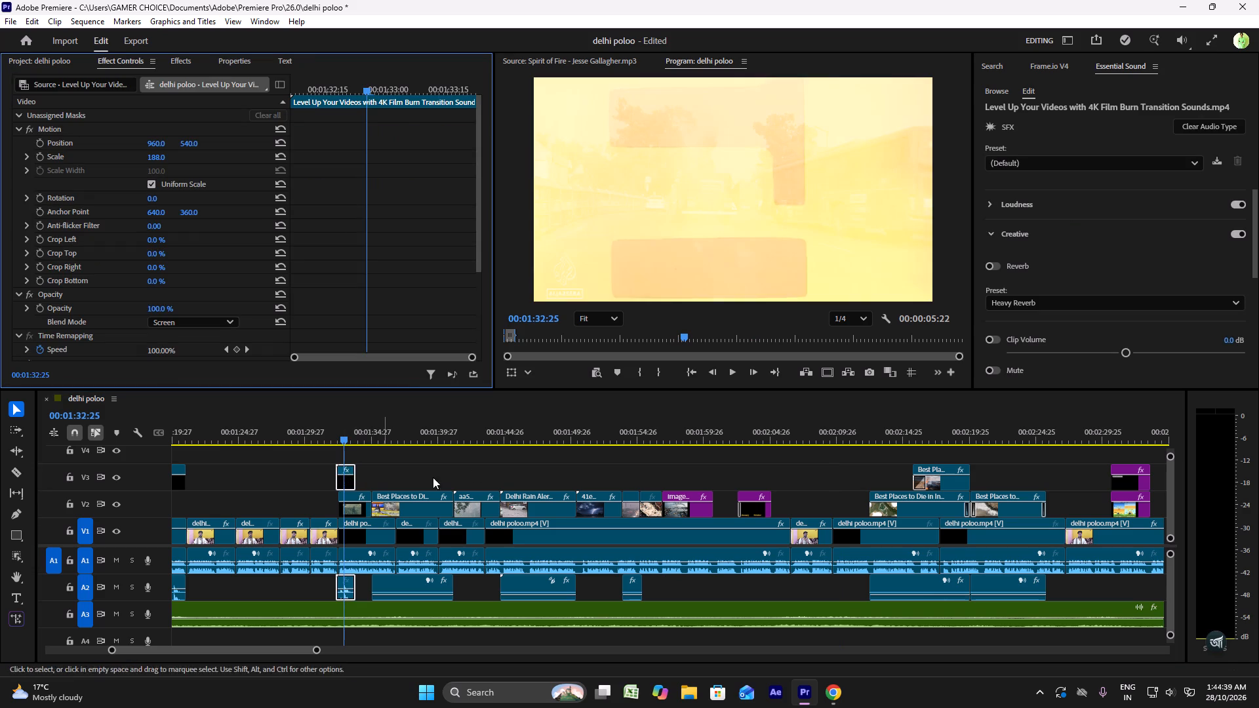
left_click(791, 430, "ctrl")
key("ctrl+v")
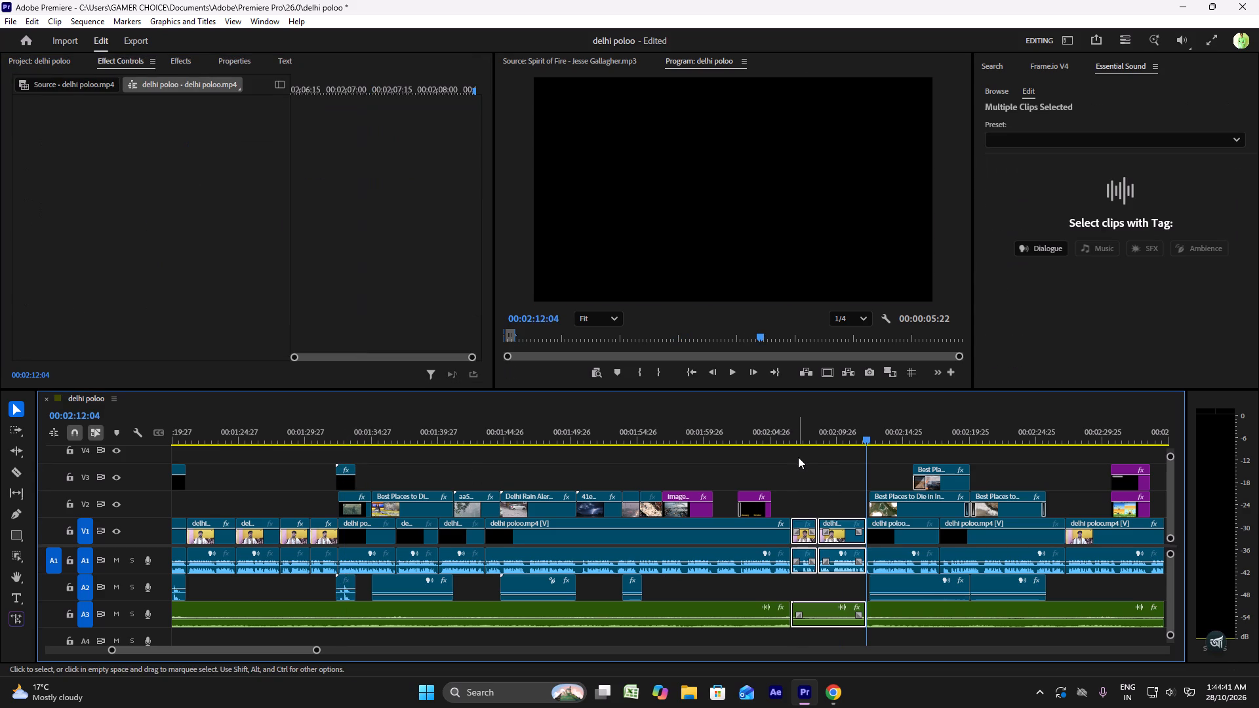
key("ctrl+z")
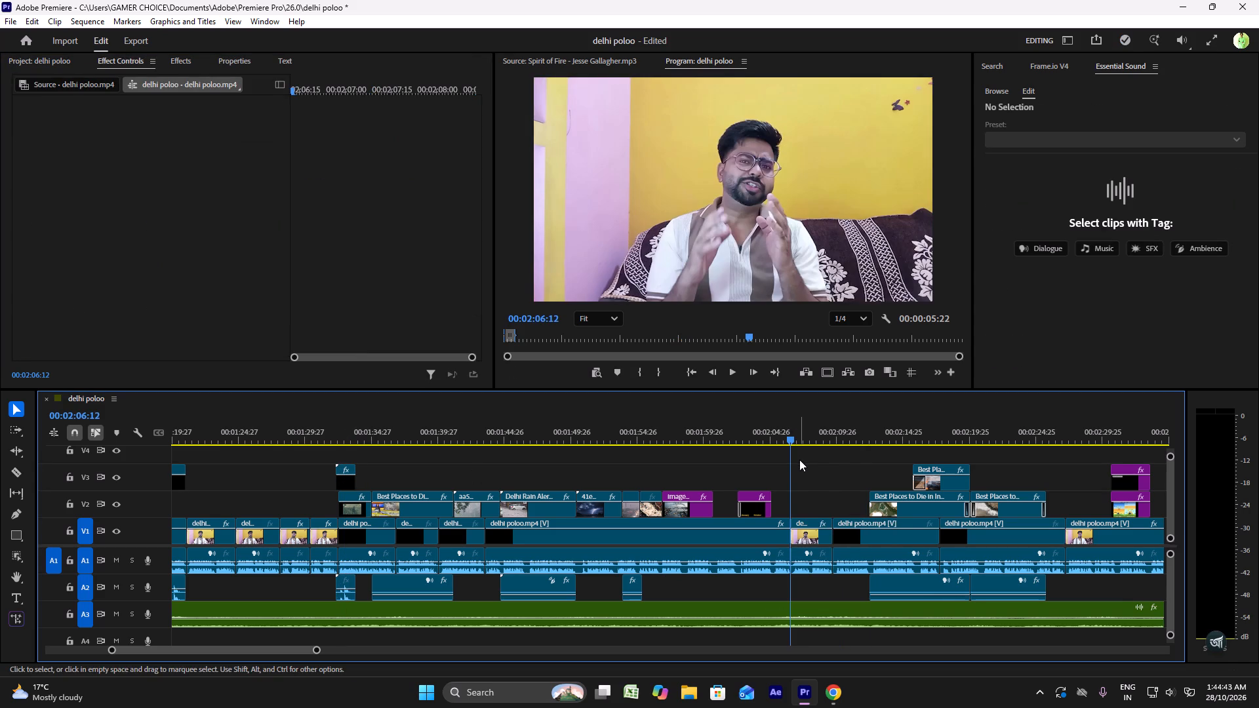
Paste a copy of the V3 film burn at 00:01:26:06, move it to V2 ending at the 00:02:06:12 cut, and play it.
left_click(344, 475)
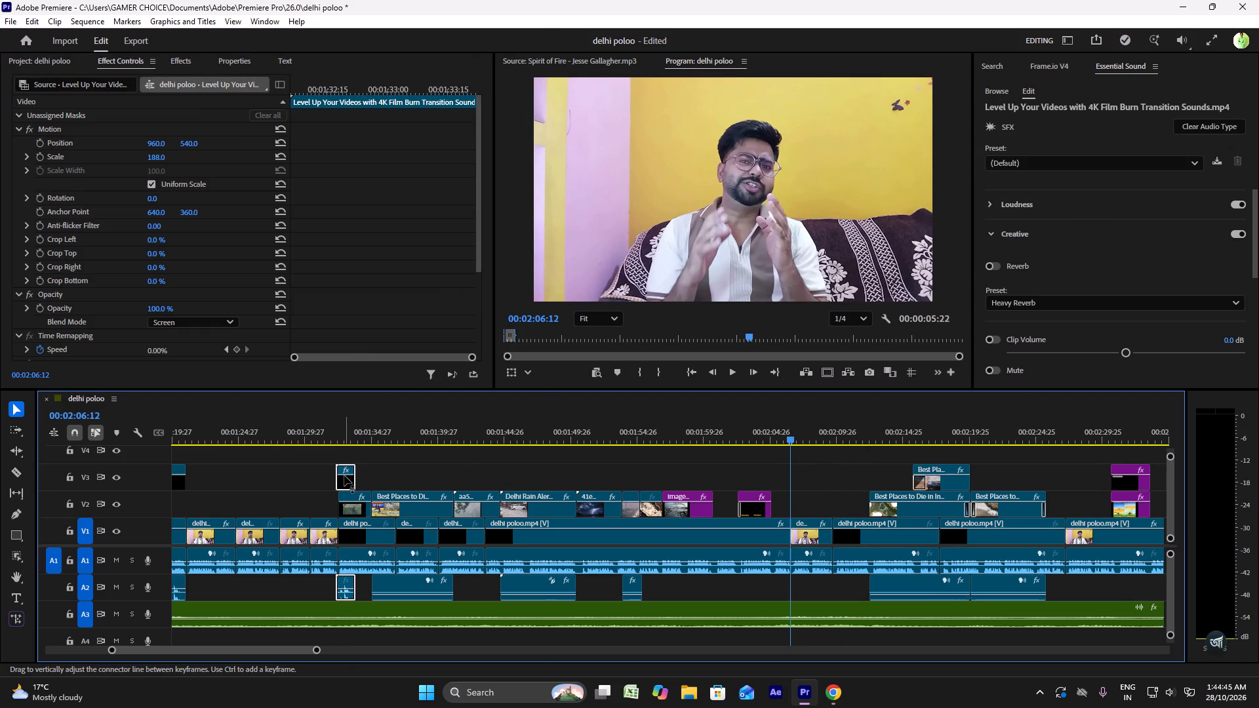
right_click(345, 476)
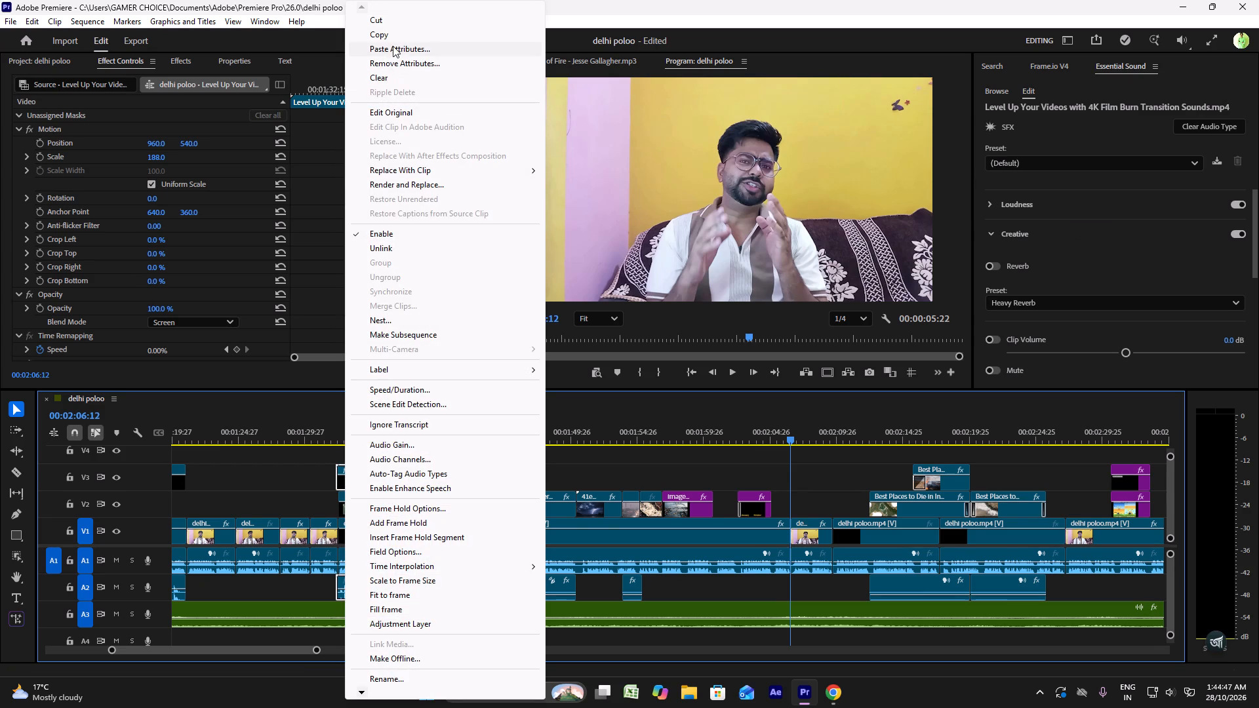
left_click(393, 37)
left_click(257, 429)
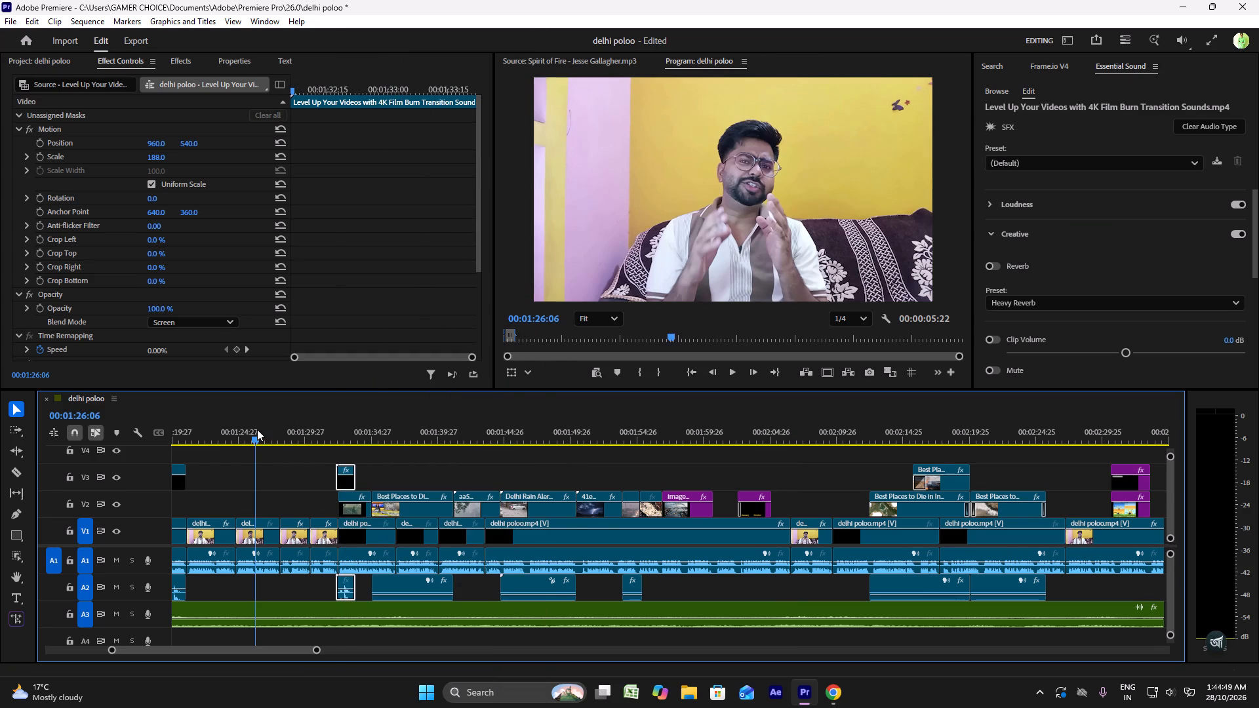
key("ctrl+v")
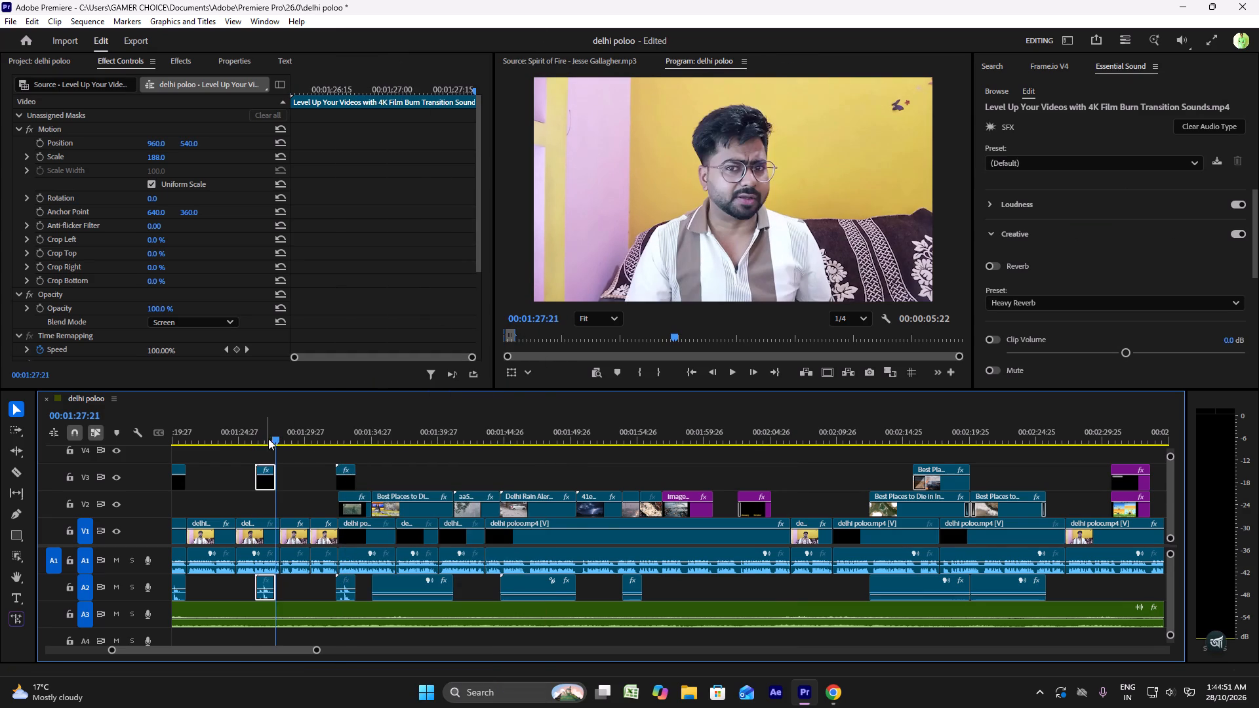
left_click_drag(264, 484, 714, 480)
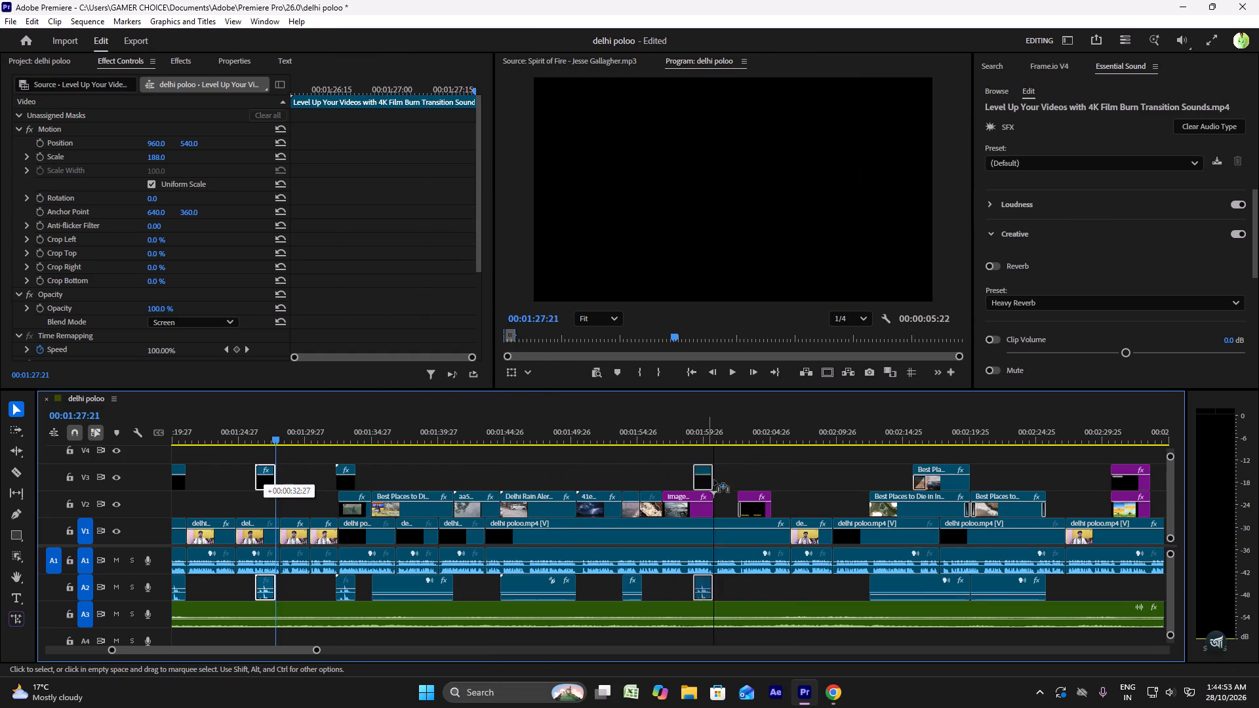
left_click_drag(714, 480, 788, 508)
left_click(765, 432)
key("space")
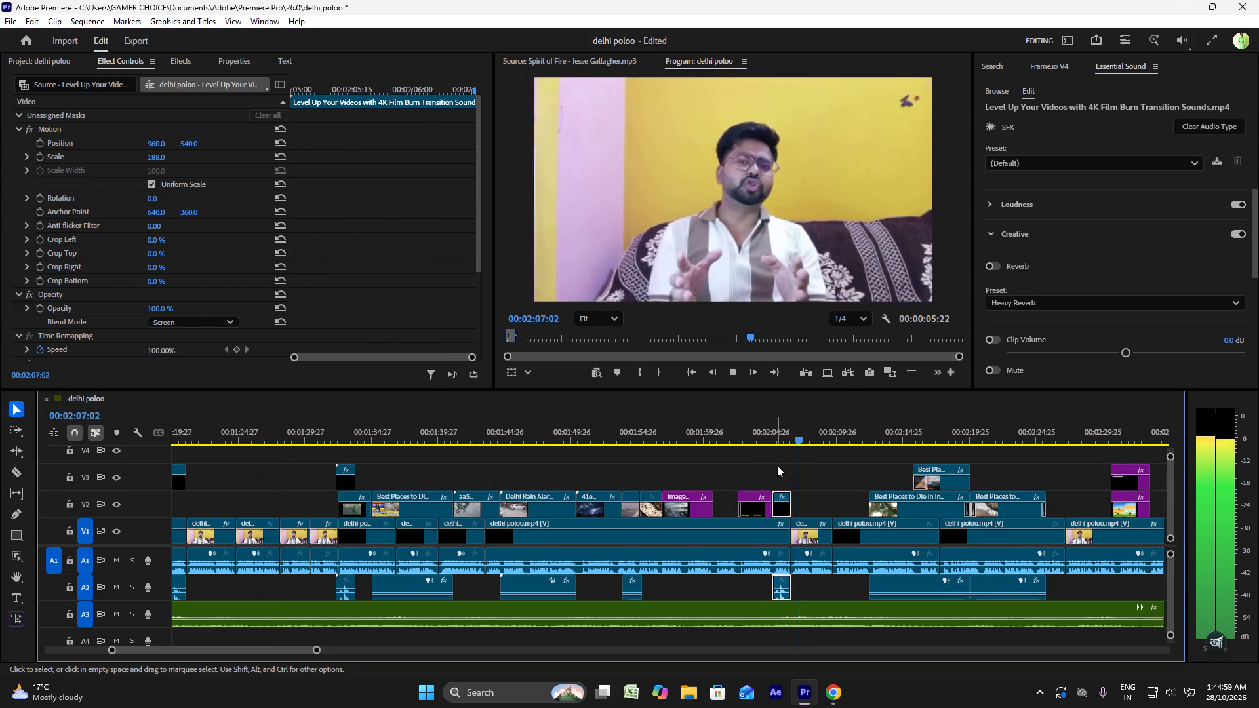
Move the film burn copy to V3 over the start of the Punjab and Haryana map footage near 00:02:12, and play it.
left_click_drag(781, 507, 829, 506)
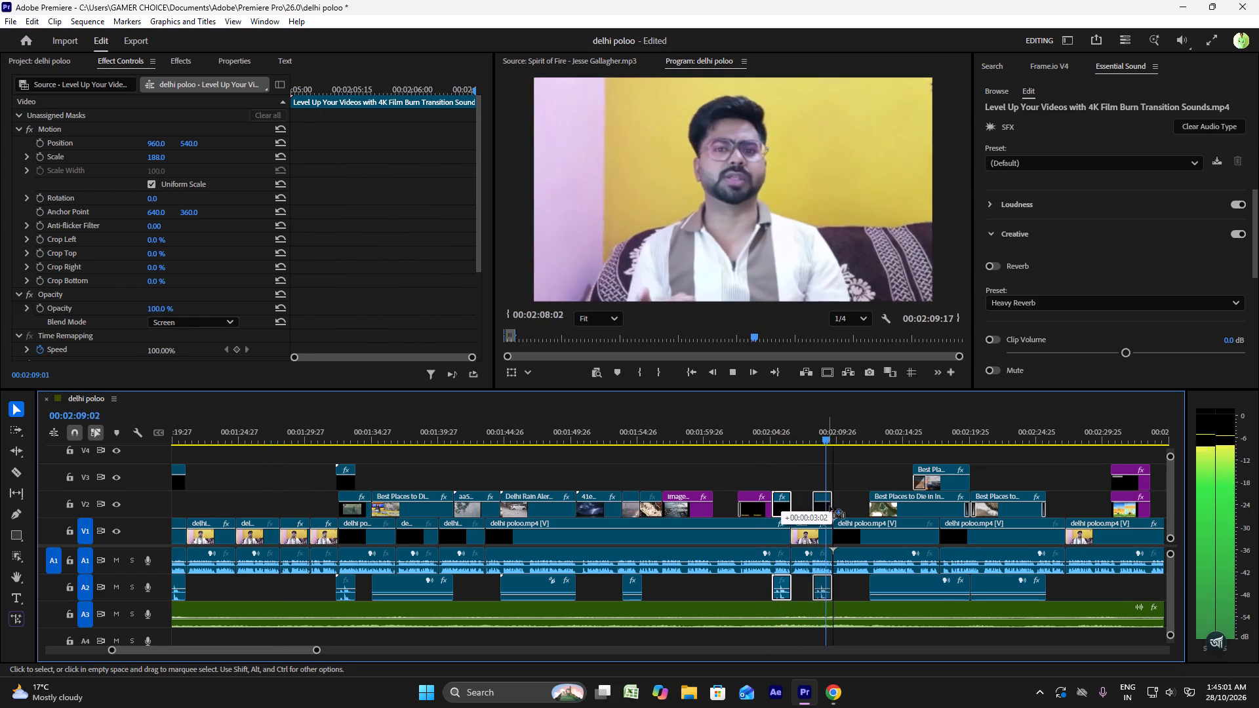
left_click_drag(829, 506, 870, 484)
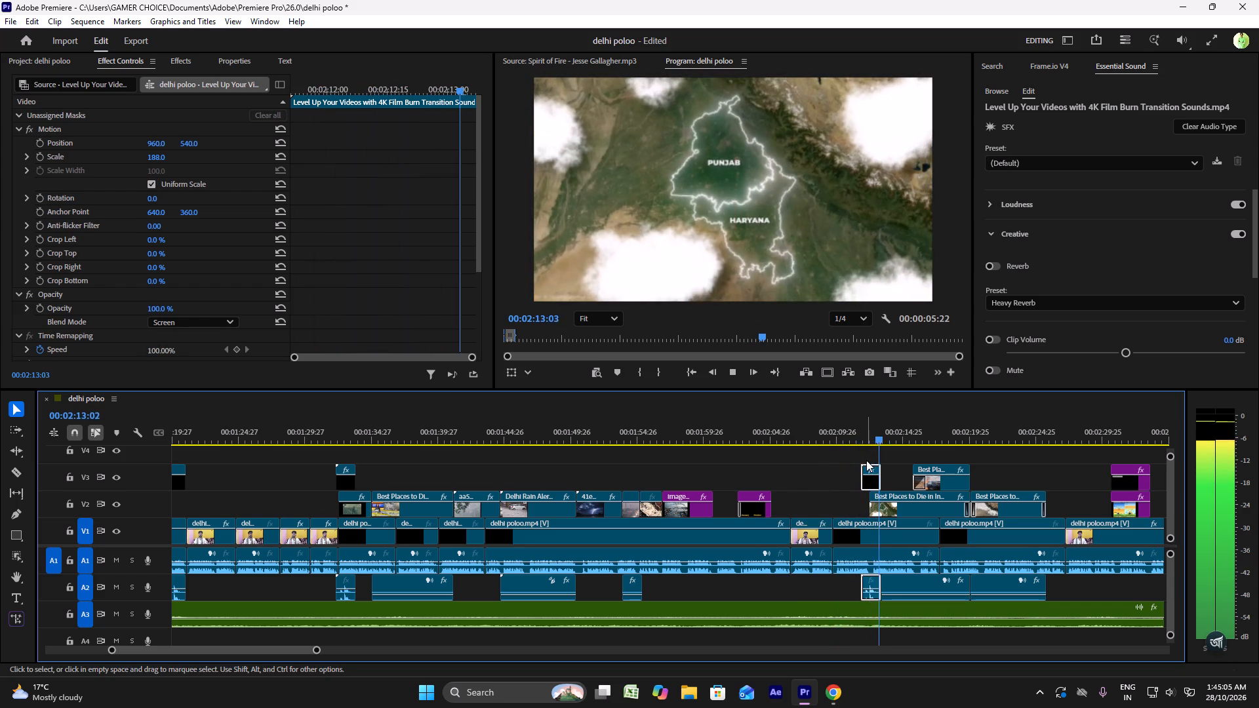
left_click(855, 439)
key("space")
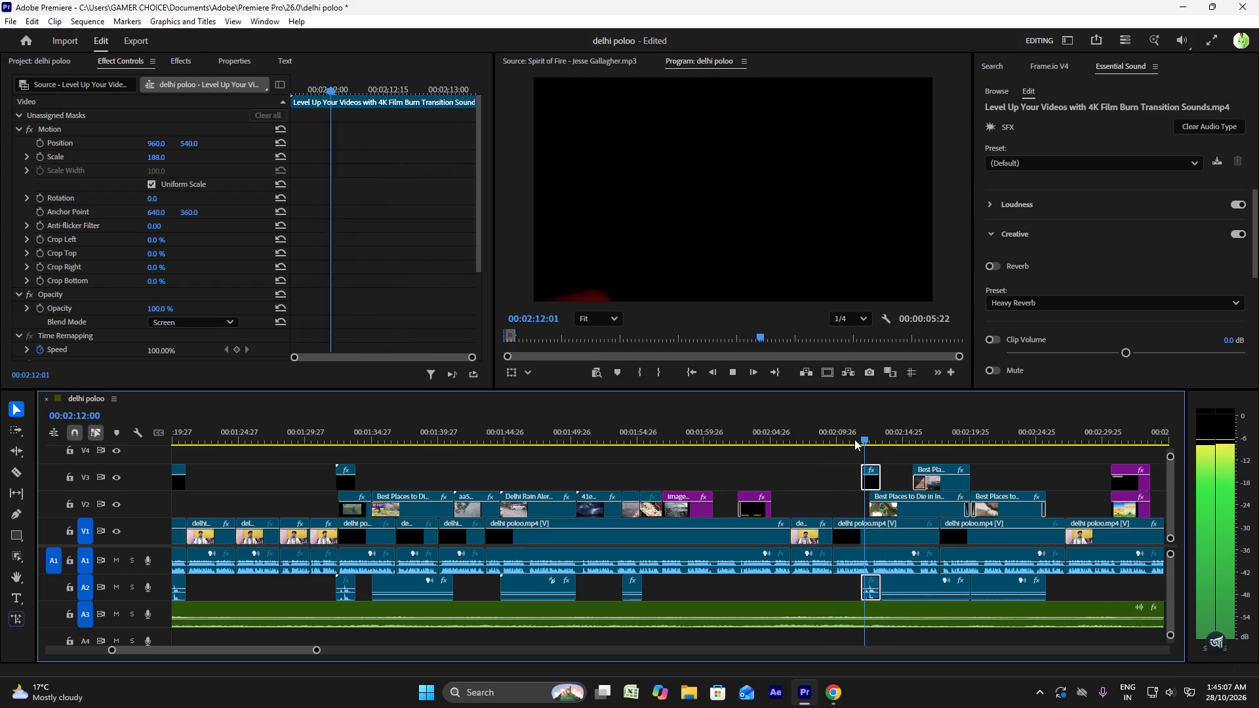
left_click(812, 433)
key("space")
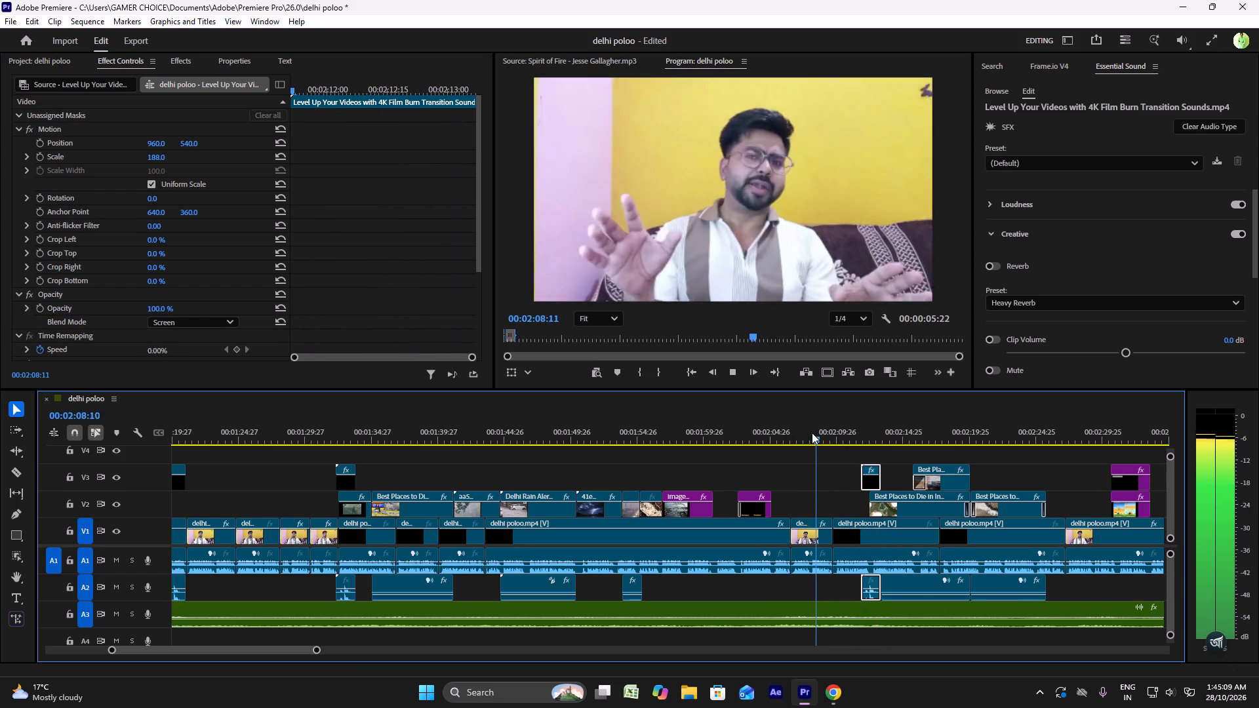
Undo the recent film burn pastes and moves, including the transition placed on V3 at the 00:01:32:06 cut.
key("ctrl+z")
key("ctrl+z")
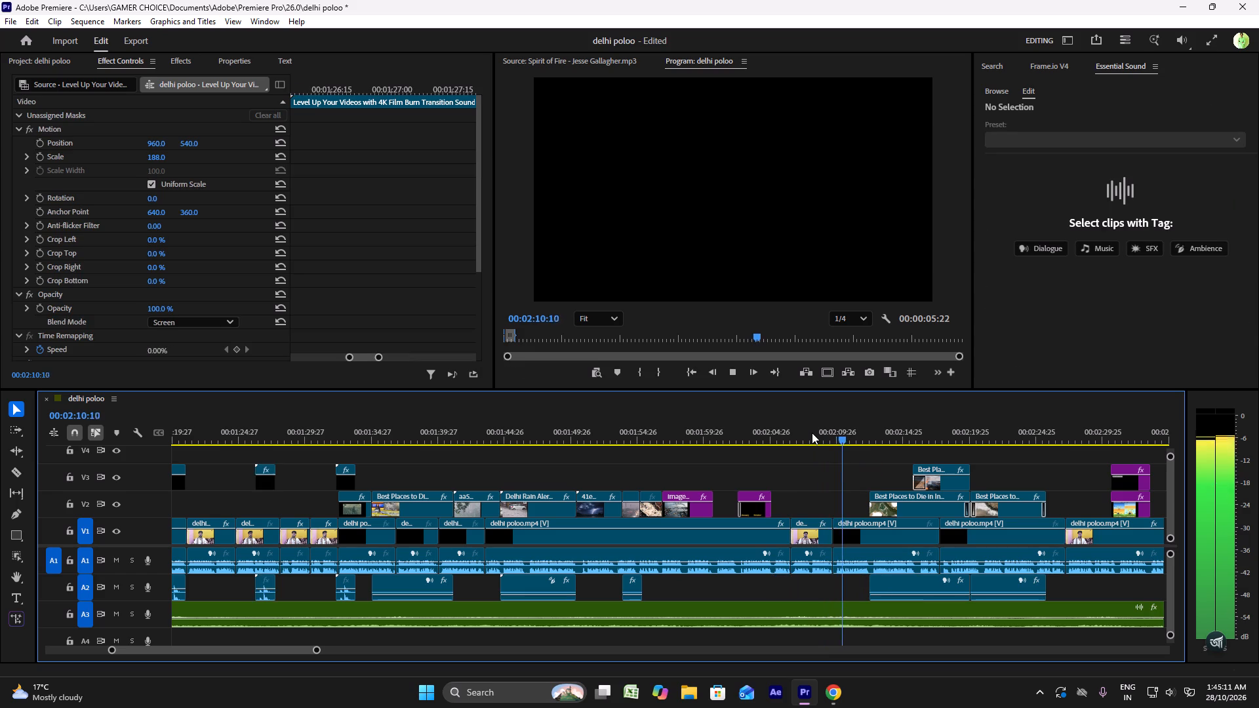
key("ctrl+z")
key("ctrl+z")
key("ctrl+z")
key("ctrl+z")
key("ctrl+z")
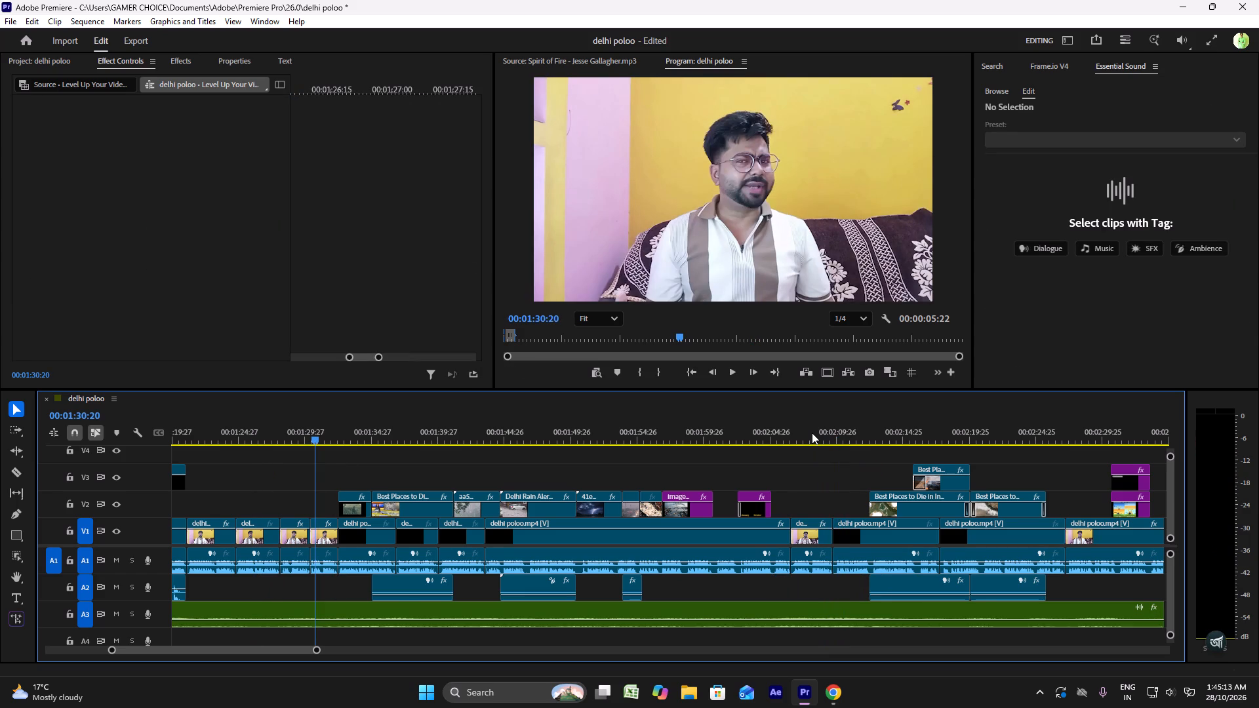
key("ctrl+z")
key("ctrl+z")
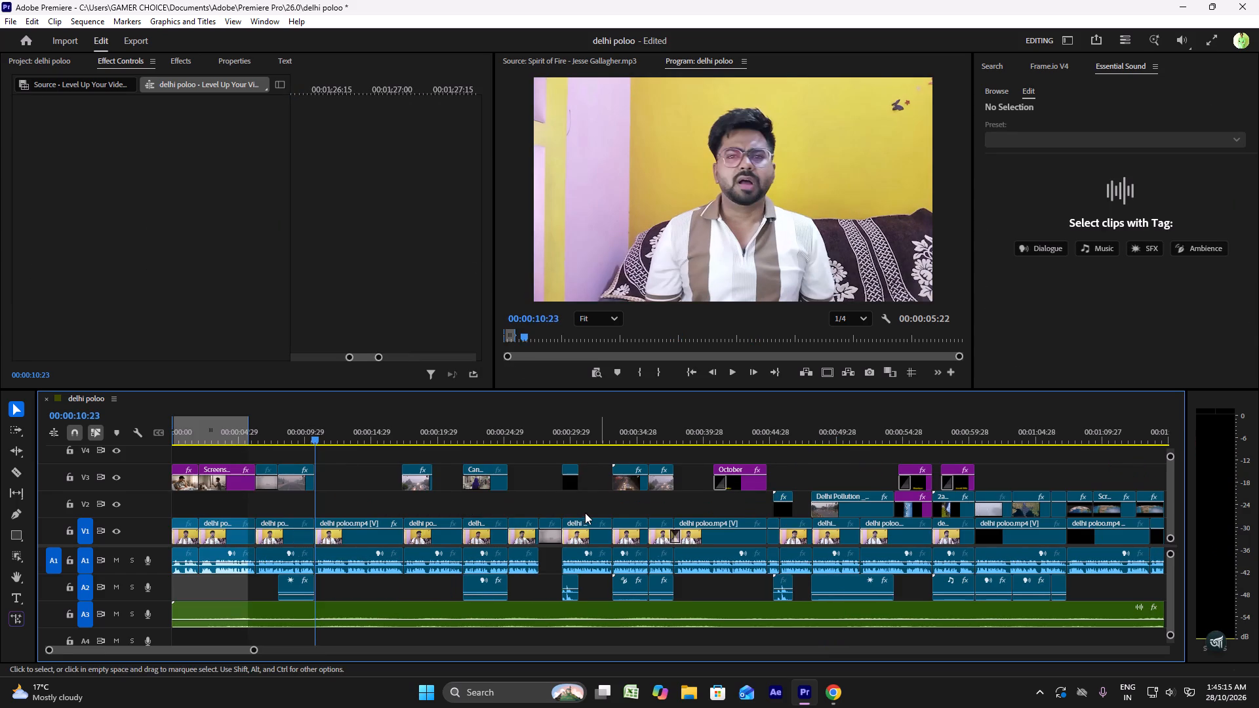
Play the sequence from about 00:01:31 through the Delhi pollution footage to examine the cuts and overlays.
scroll(580, 514, "down", 19)
scroll(580, 514, "down", 6)
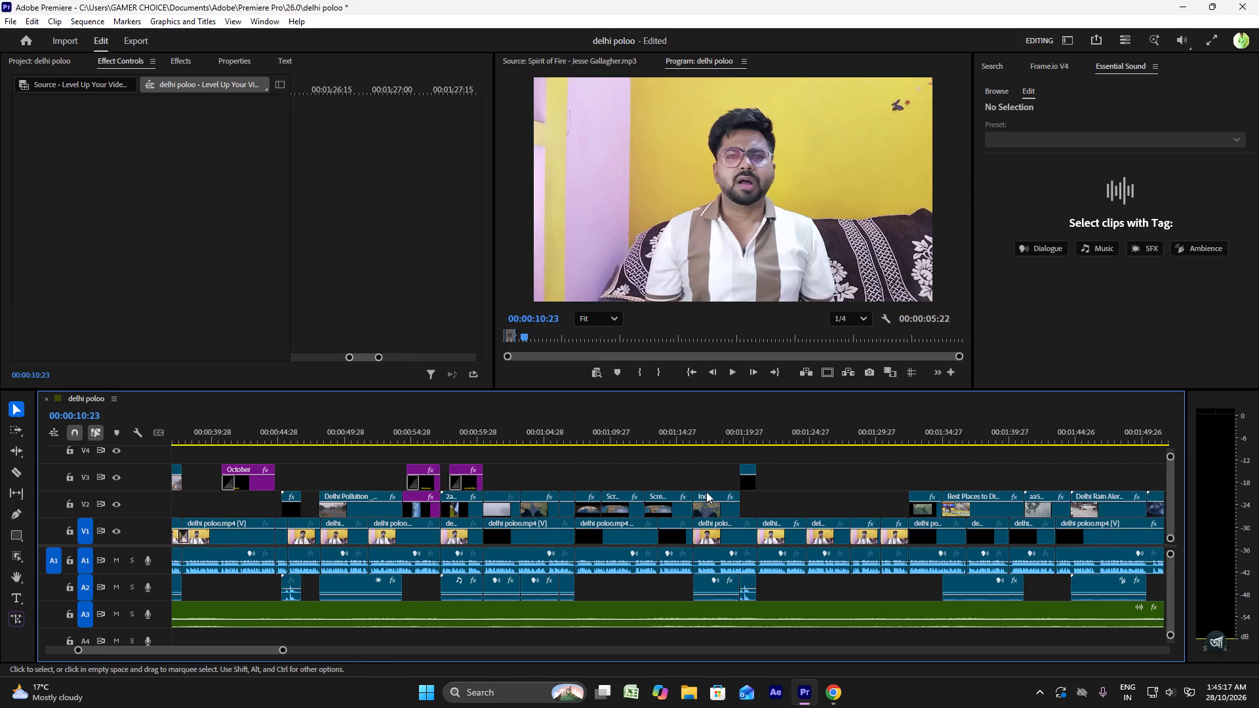
left_click(896, 429)
key("space")
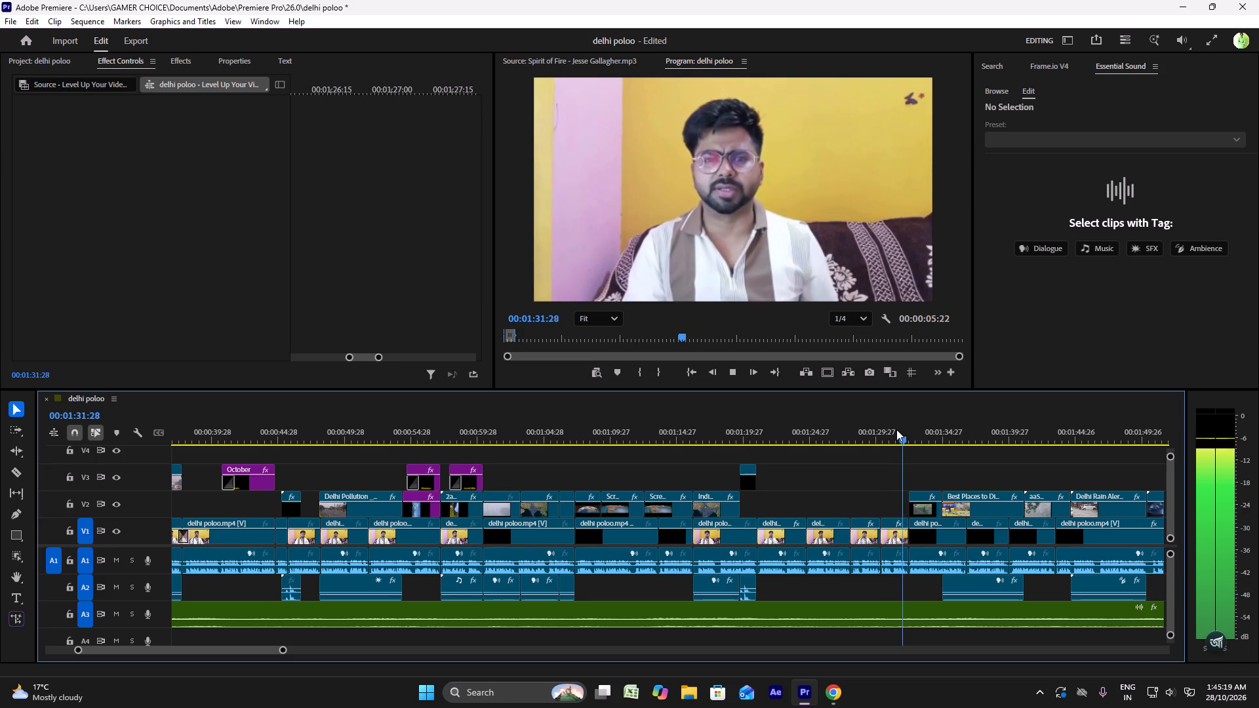
scroll(896, 429, "down", 5)
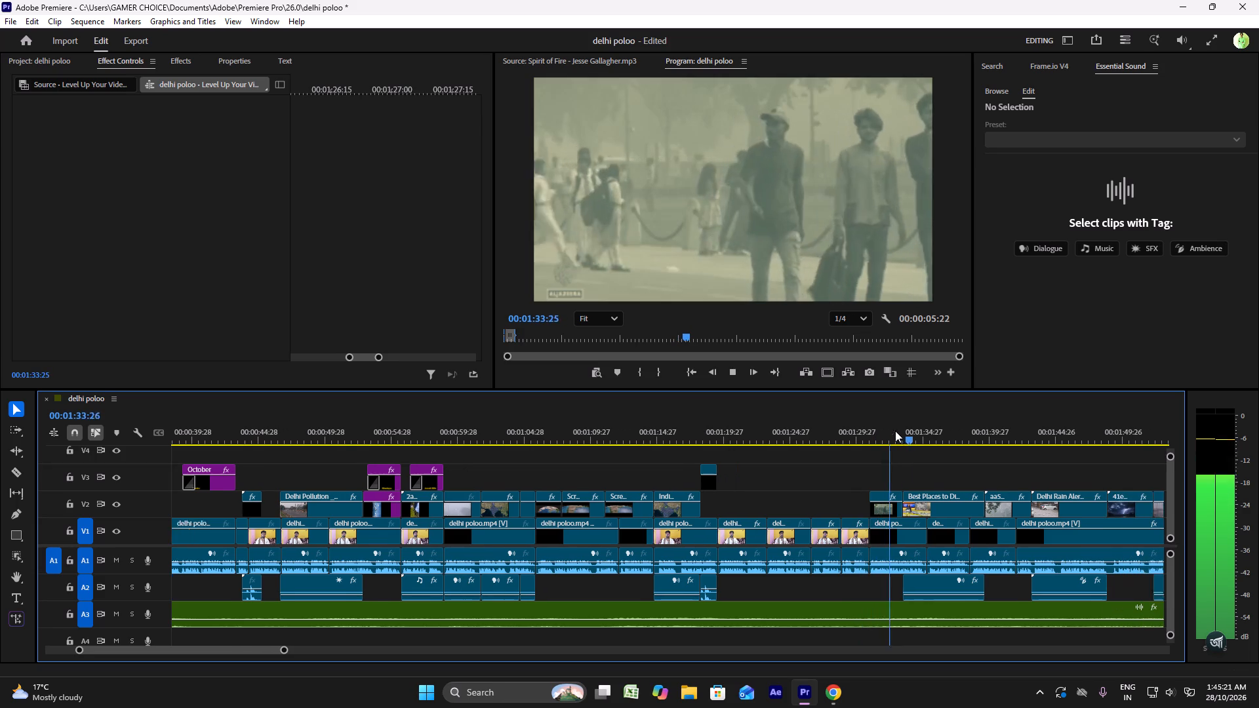
scroll(894, 431, "down", 17)
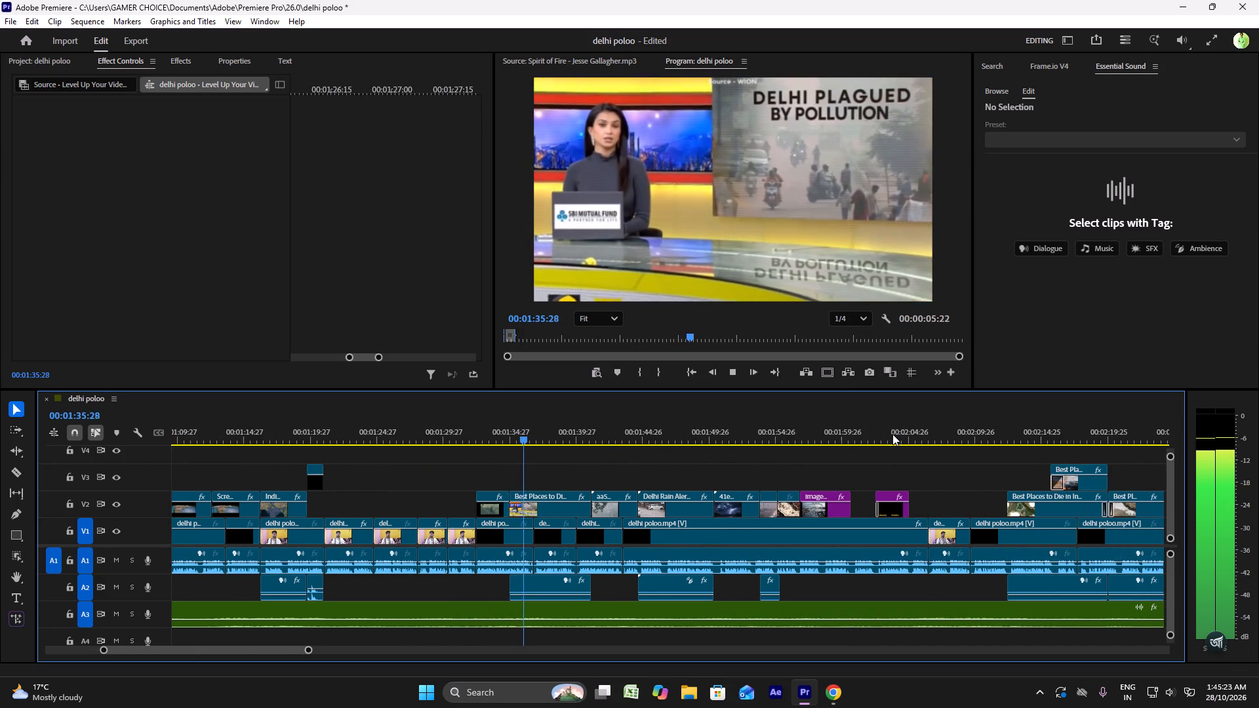
scroll(892, 434, "down", 6)
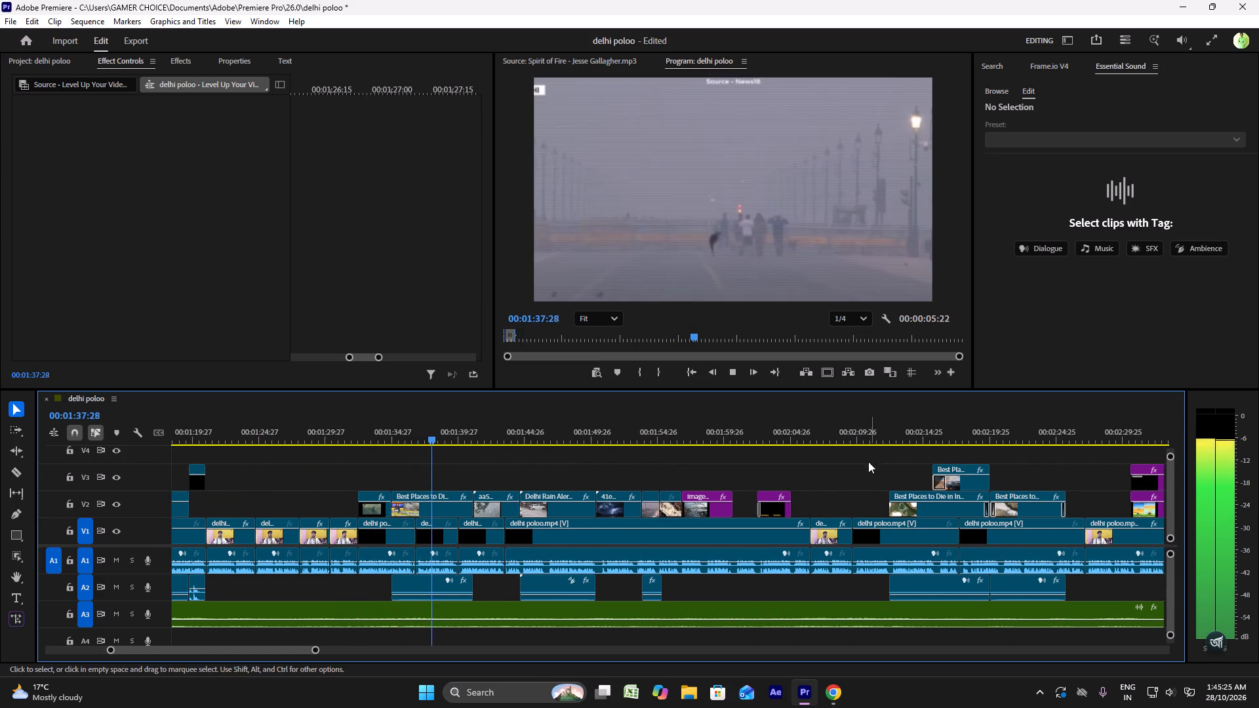
left_click(857, 445)
key("space")
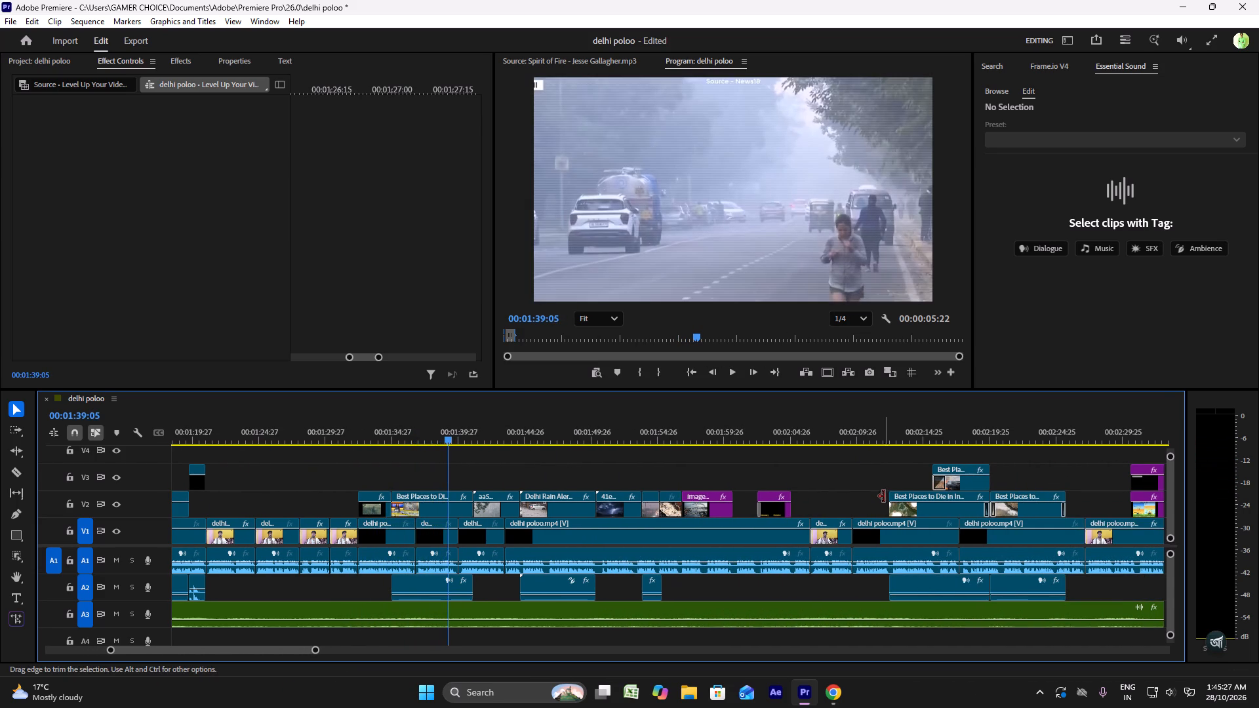
Clear the sequence's In and Out points.
key("ctrl+x")
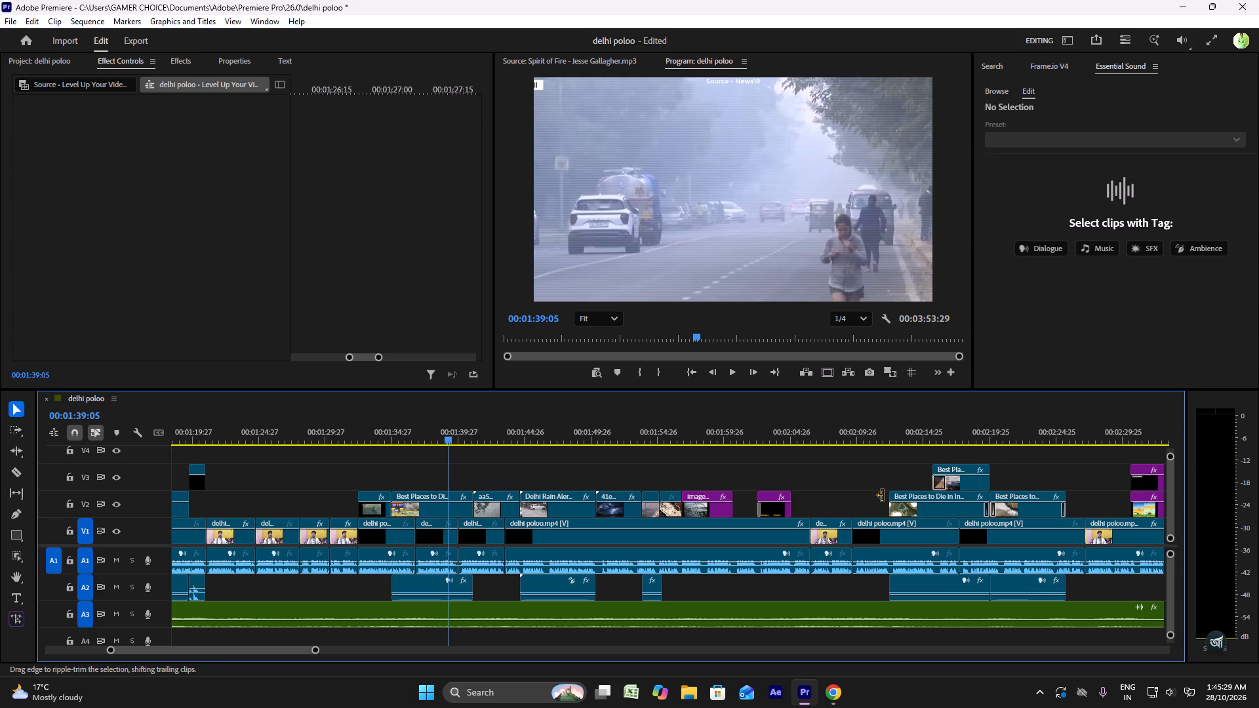
key("ctrl+x")
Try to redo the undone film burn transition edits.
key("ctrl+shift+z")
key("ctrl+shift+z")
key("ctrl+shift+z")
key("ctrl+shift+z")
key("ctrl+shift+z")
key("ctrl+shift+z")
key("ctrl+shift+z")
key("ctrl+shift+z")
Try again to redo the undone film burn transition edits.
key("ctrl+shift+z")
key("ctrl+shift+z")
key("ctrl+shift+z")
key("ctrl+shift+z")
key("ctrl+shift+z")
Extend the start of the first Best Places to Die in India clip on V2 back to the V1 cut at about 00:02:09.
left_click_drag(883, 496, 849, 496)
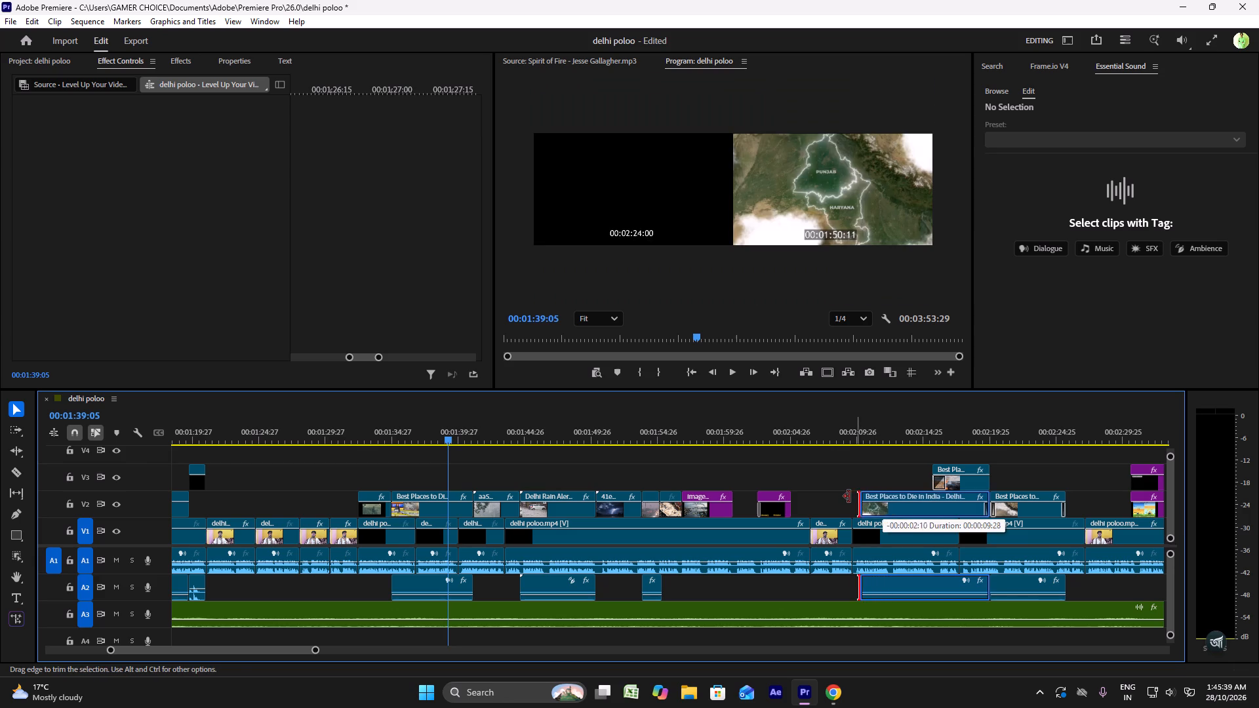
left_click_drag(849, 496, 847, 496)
Play the sequence from about 00:01:03, and again around 00:02:08, to examine the footage and the extended Best Places to Die in India clip.
scroll(680, 470, "down", 10, "ctrl")
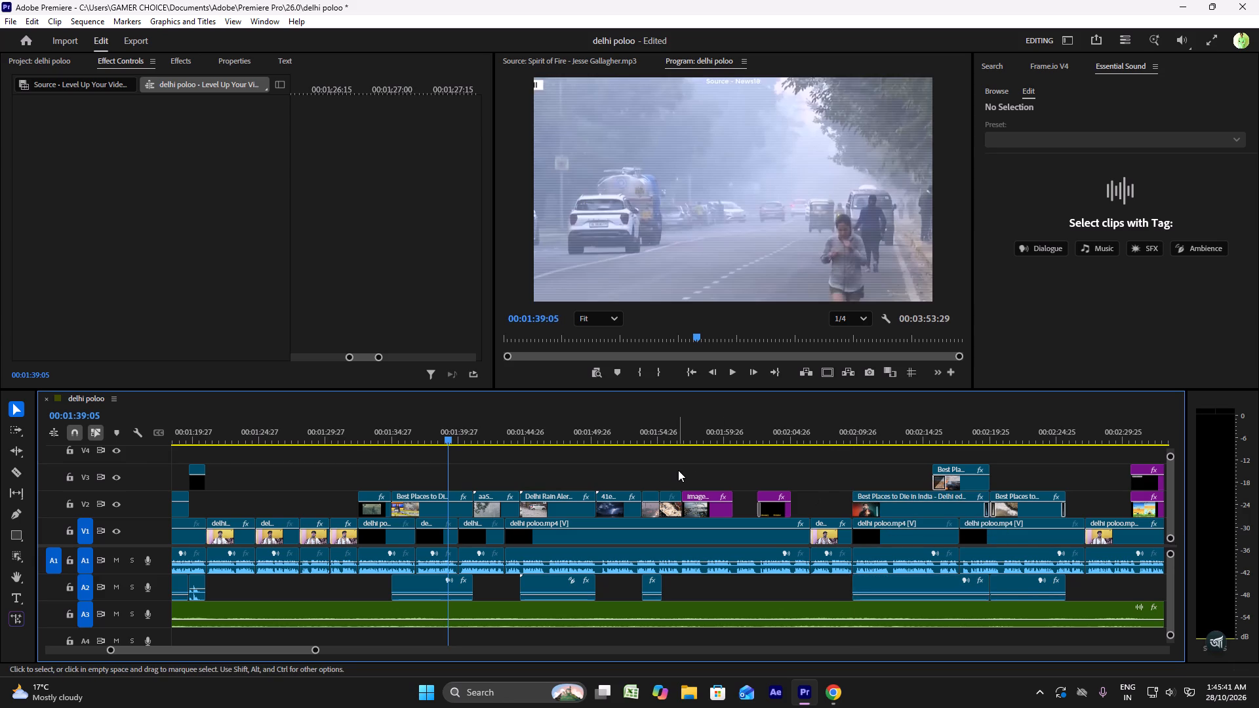
scroll(679, 470, "down", 6, "alt")
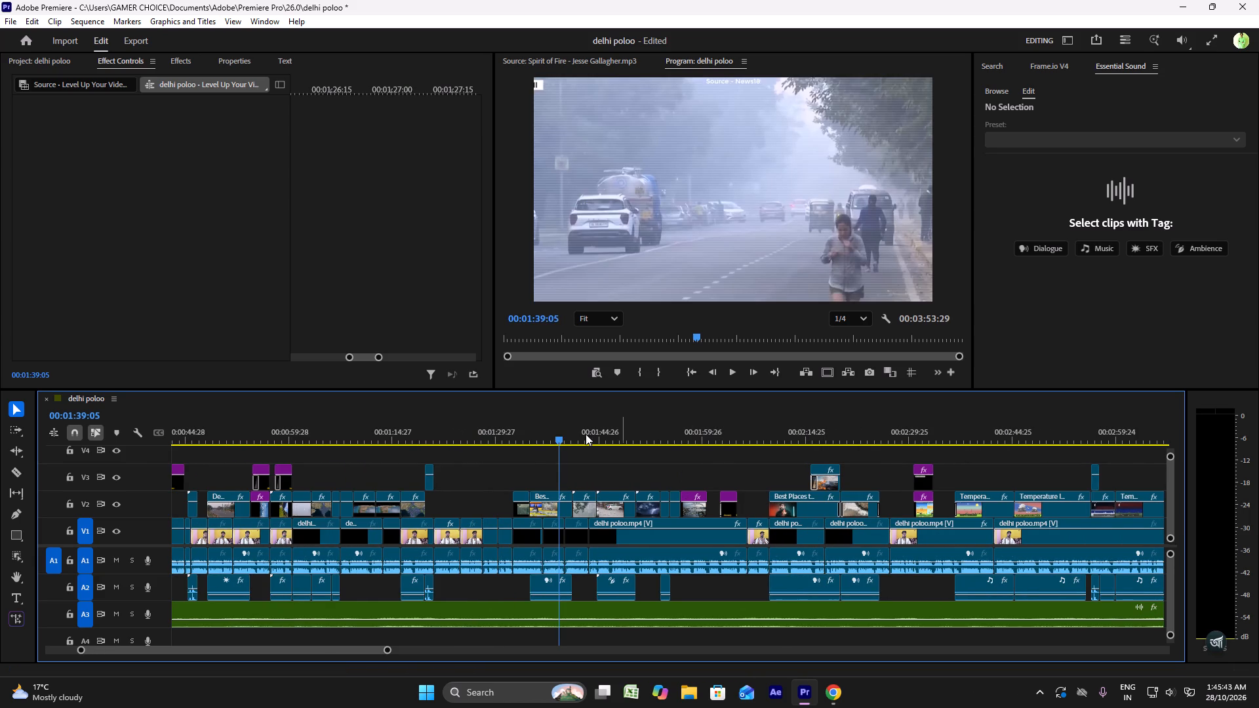
left_click(314, 435)
key("space")
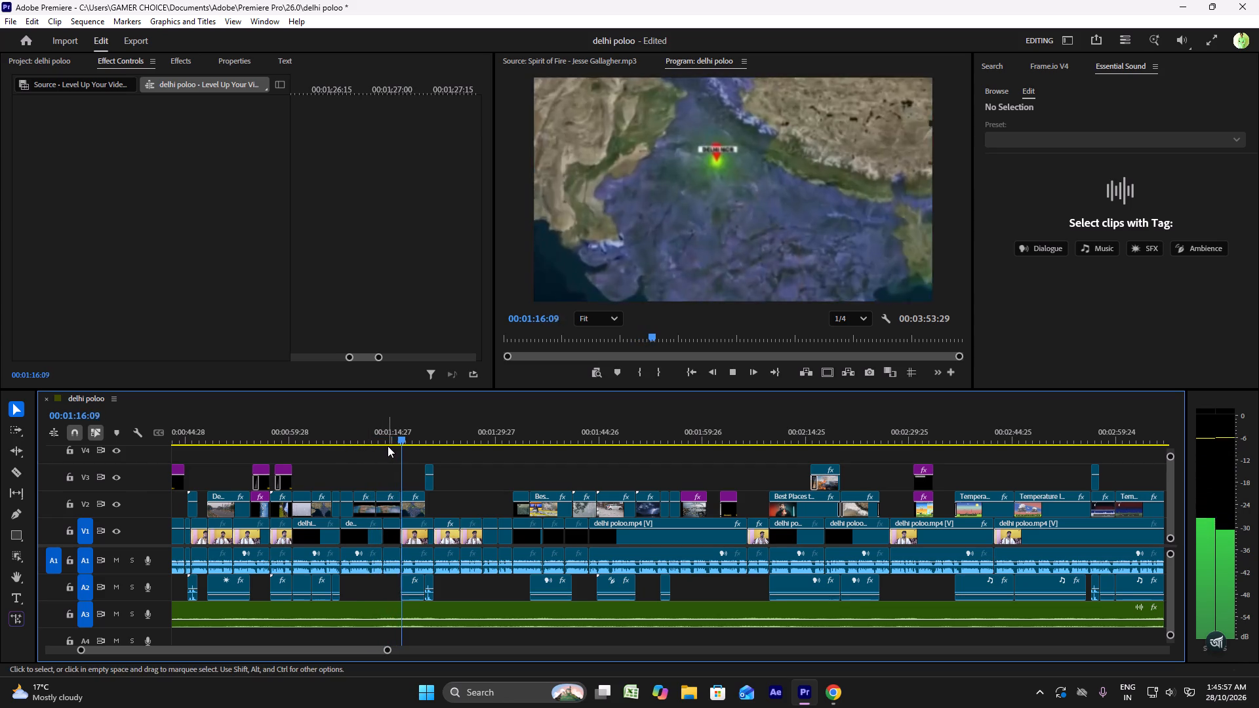
key("space")
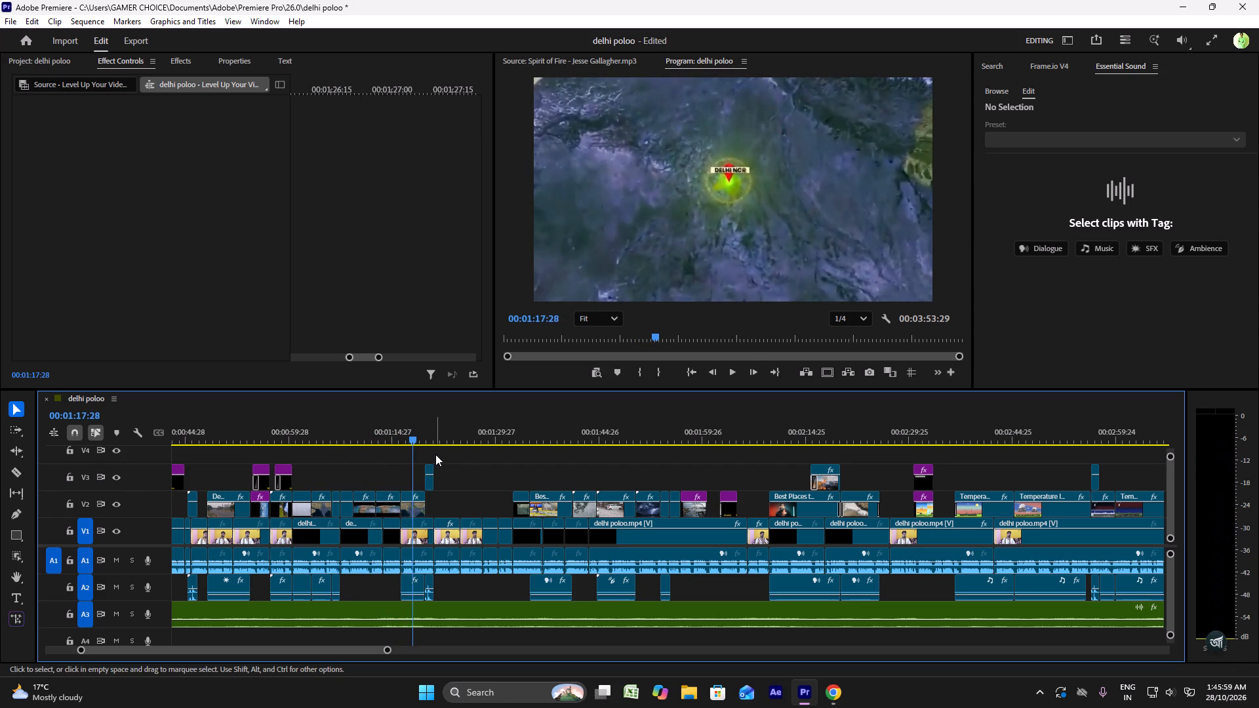
left_click(772, 439)
key("space")
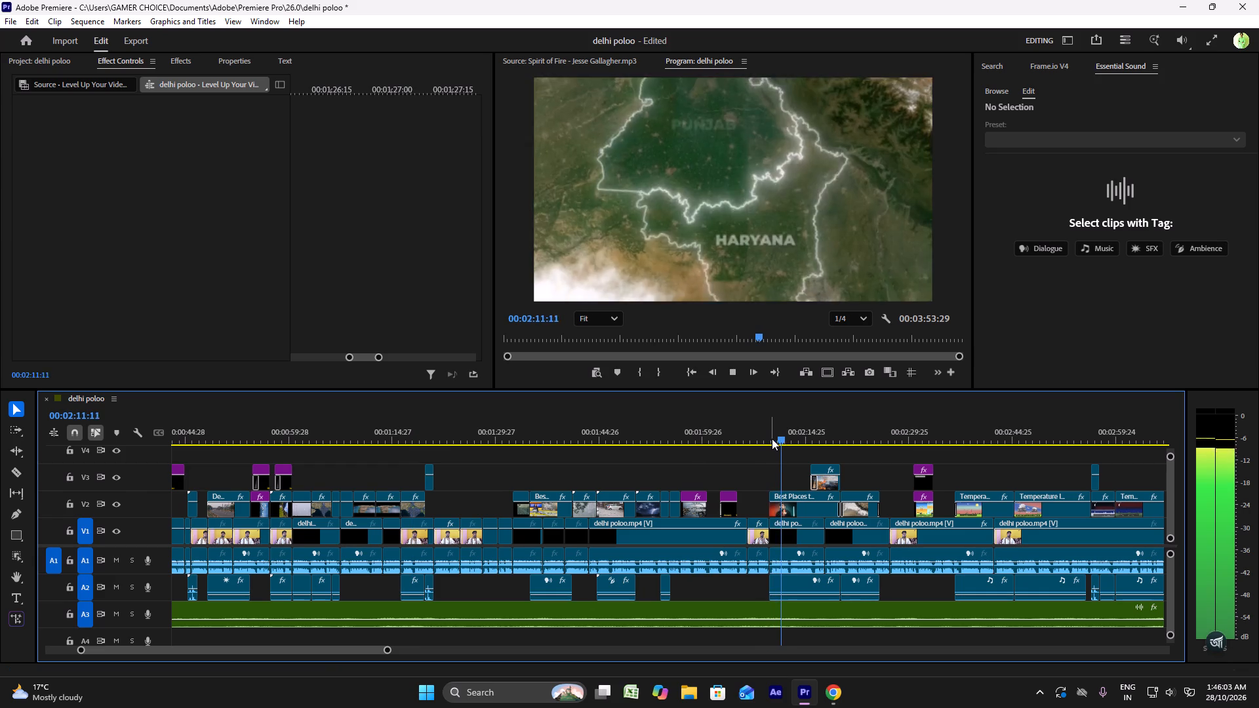
left_click(765, 439)
key("space")
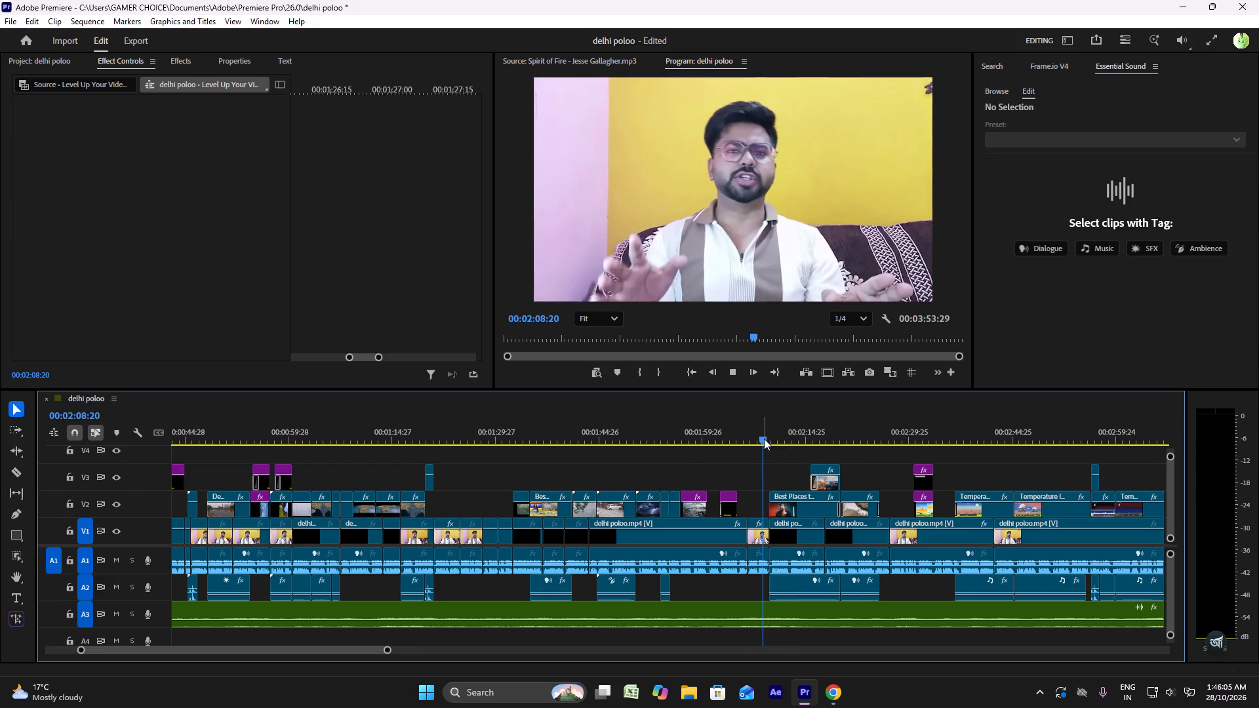
scroll(772, 486, "up", 4, "alt")
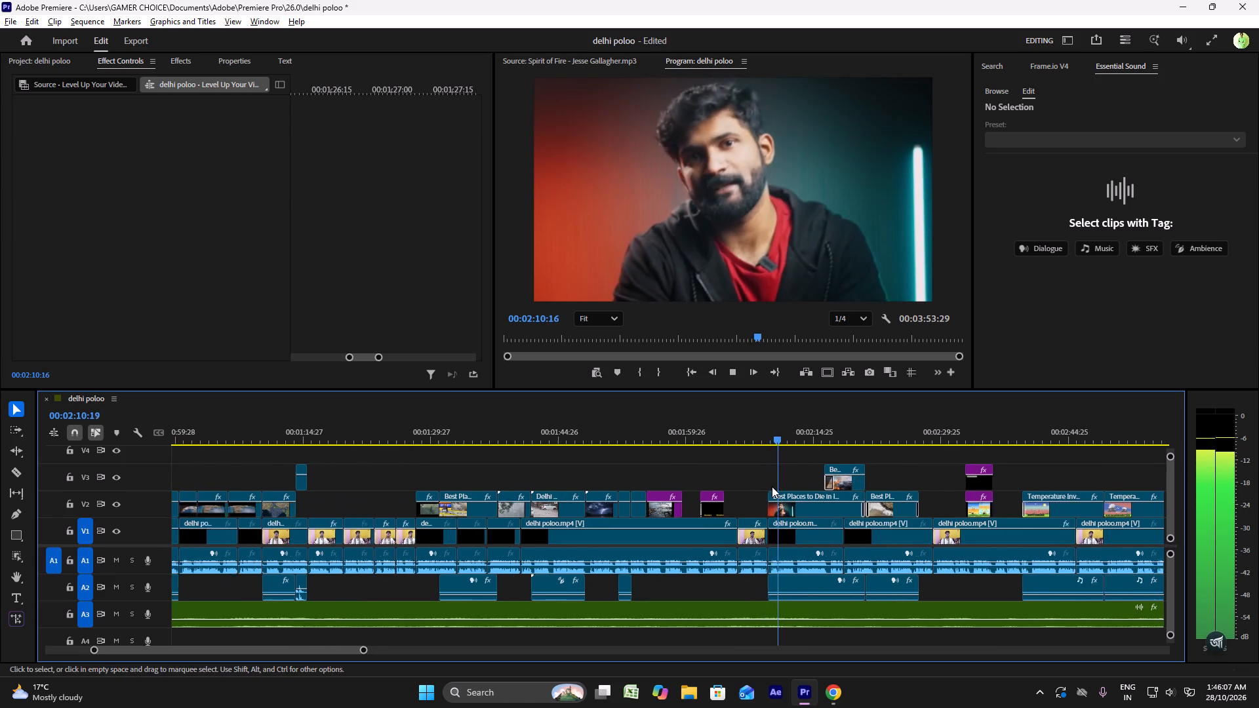
scroll(772, 486, "up", 8, "alt")
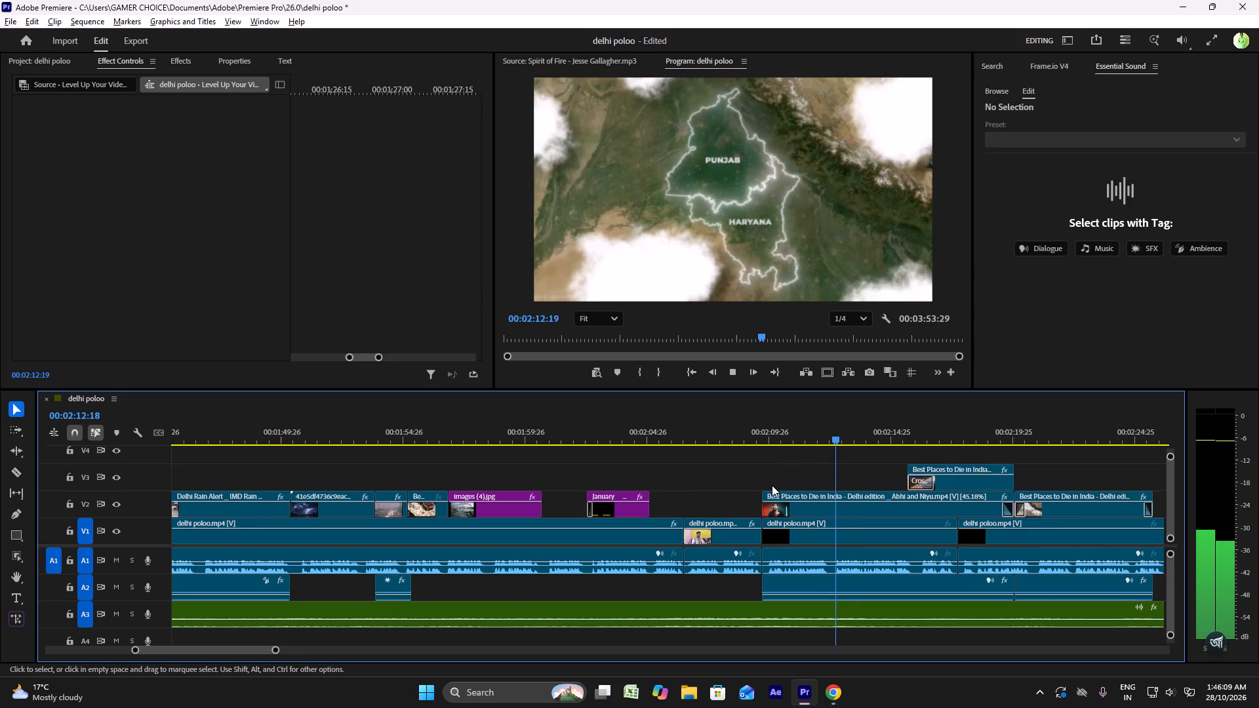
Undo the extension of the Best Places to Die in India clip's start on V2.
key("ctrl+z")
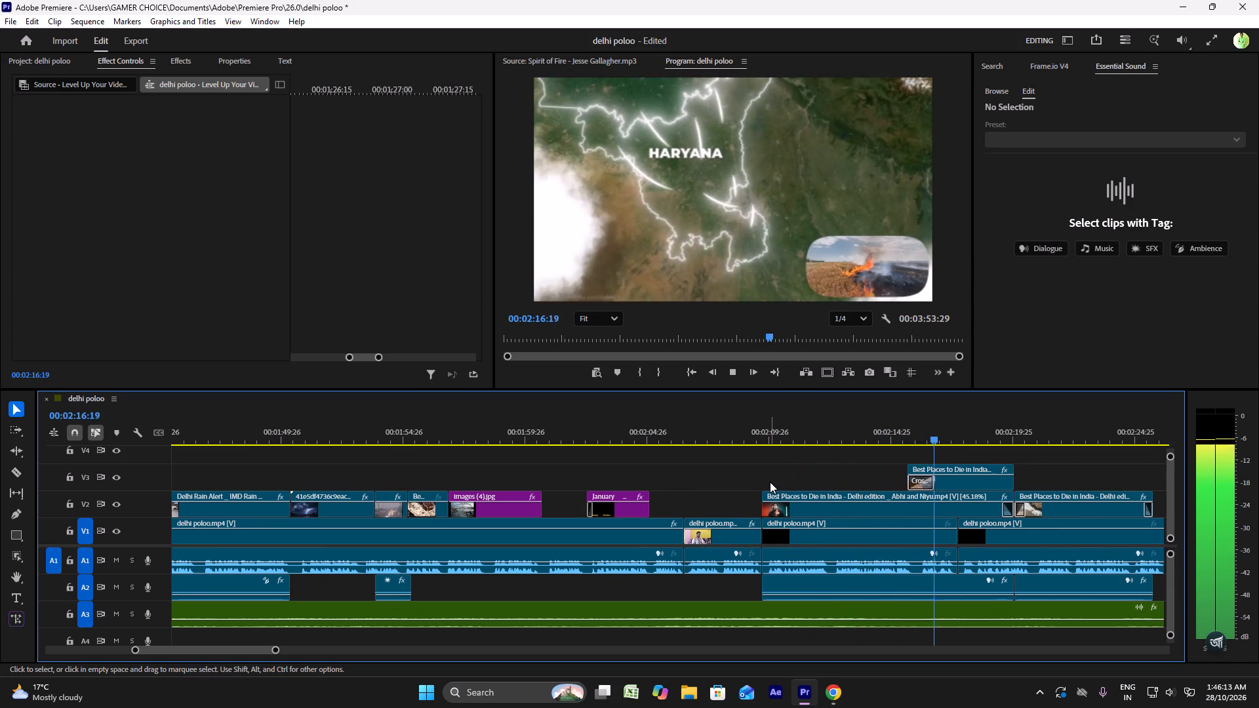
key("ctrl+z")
Replay the sequence around the 00:02:09 cut, the Punjab and Haryana map footage and the images (4).jpg clip to examine gaps and timing.
left_click(772, 444)
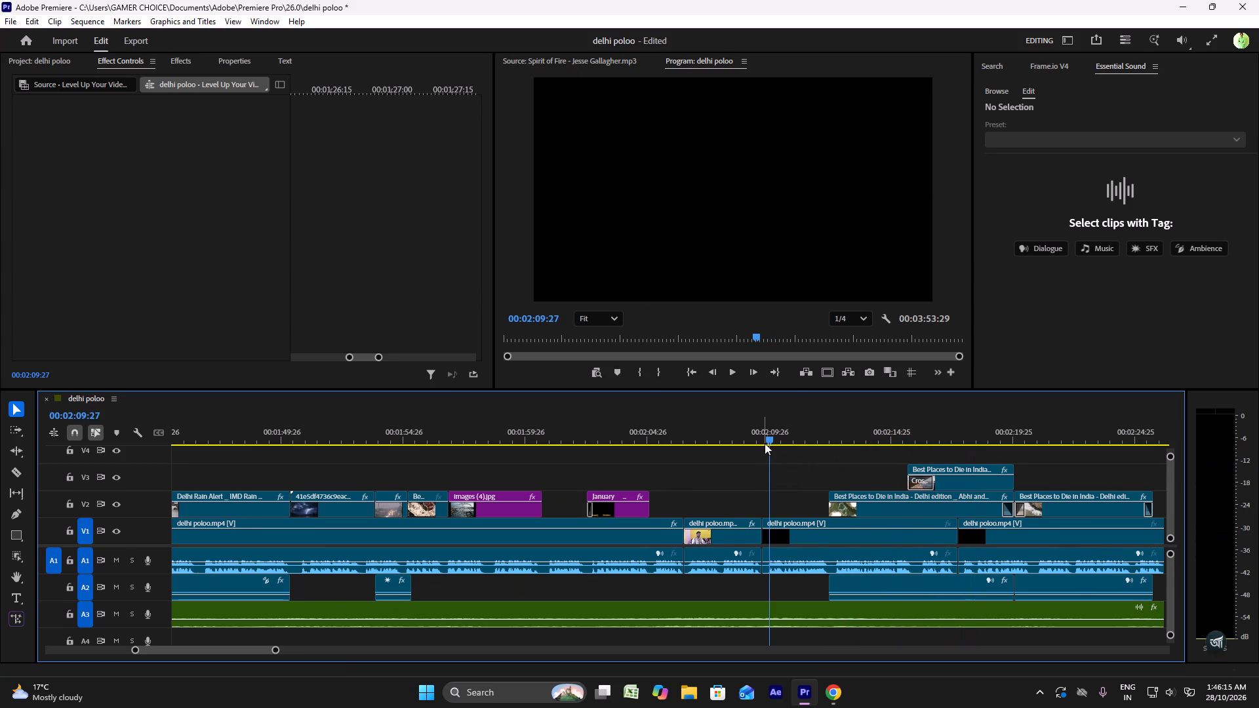
left_click(763, 442)
key("space")
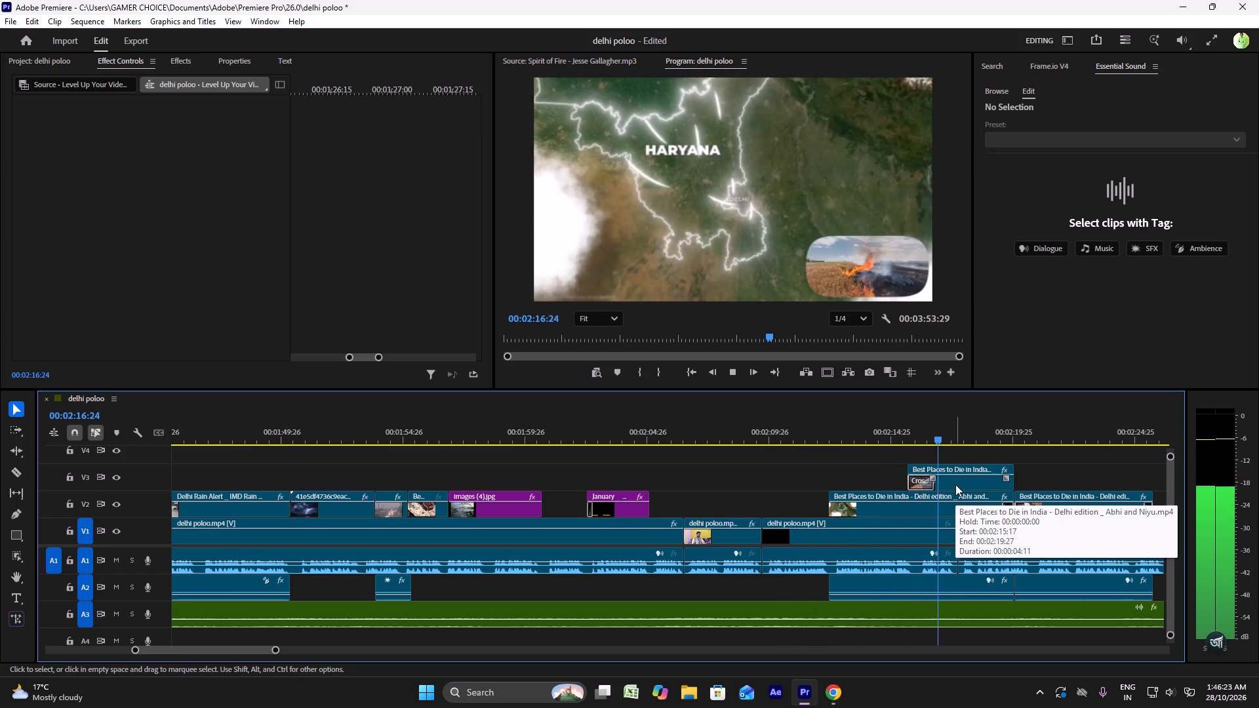
left_click(725, 432)
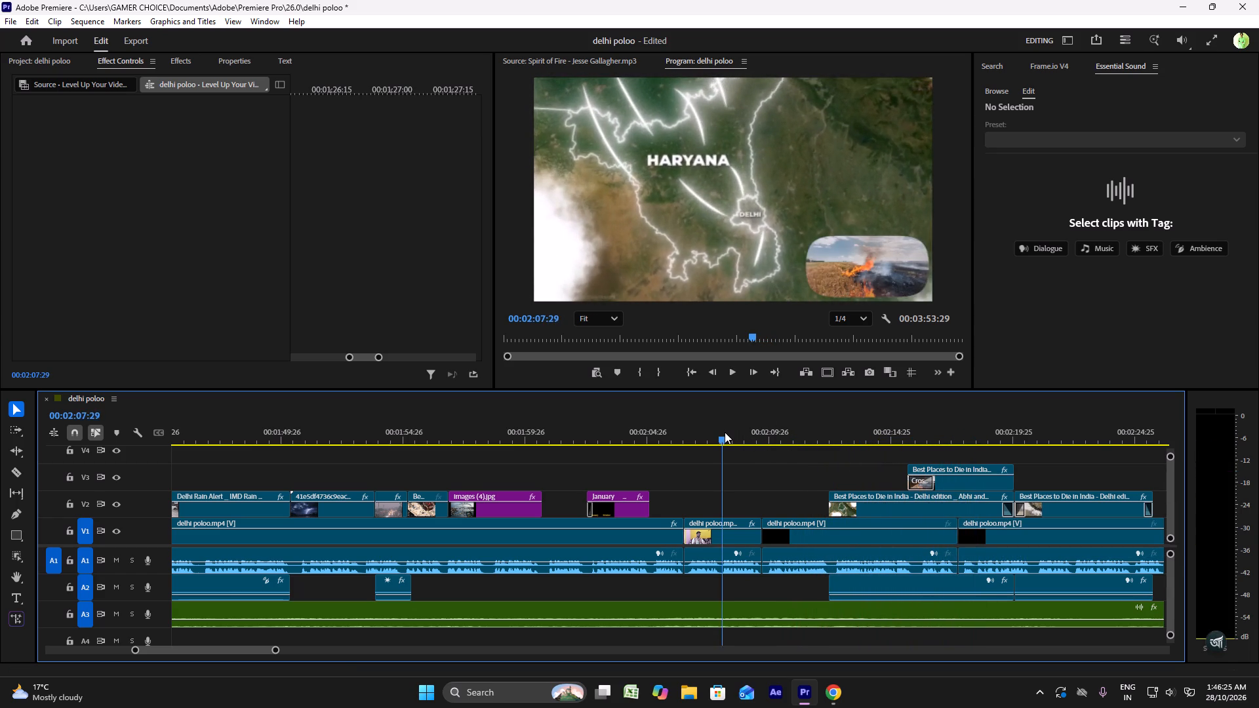
key("space")
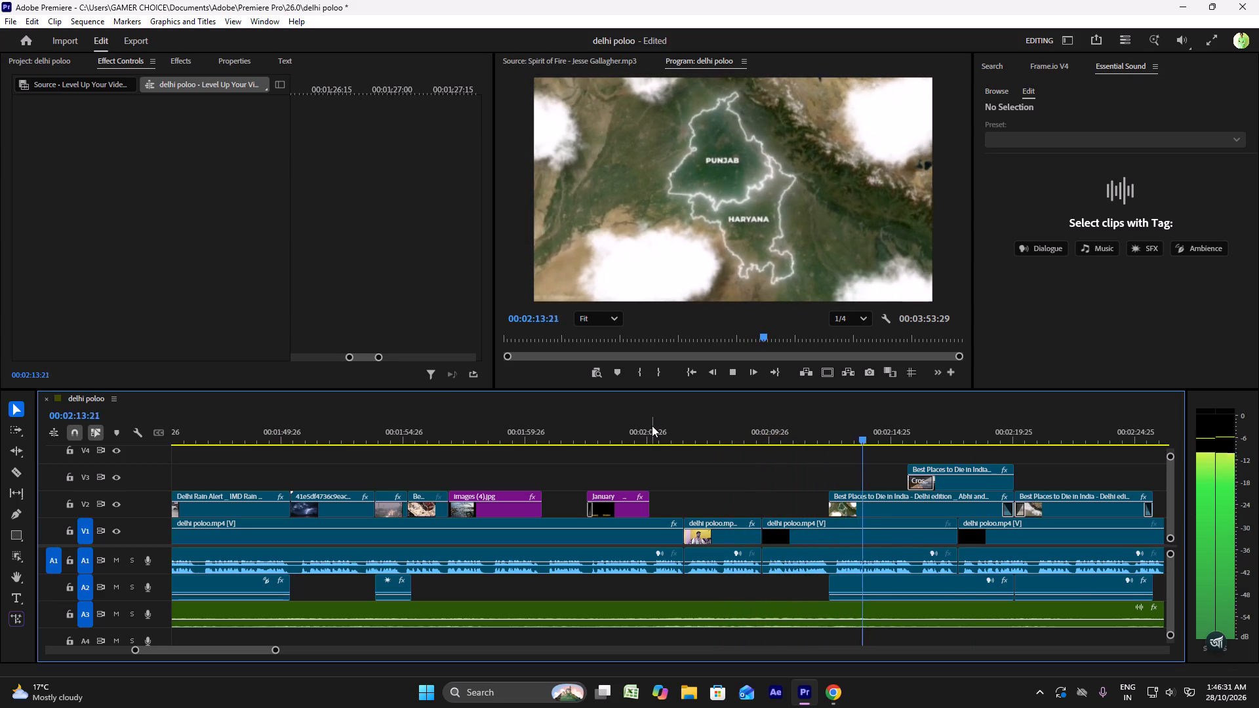
left_click(760, 436)
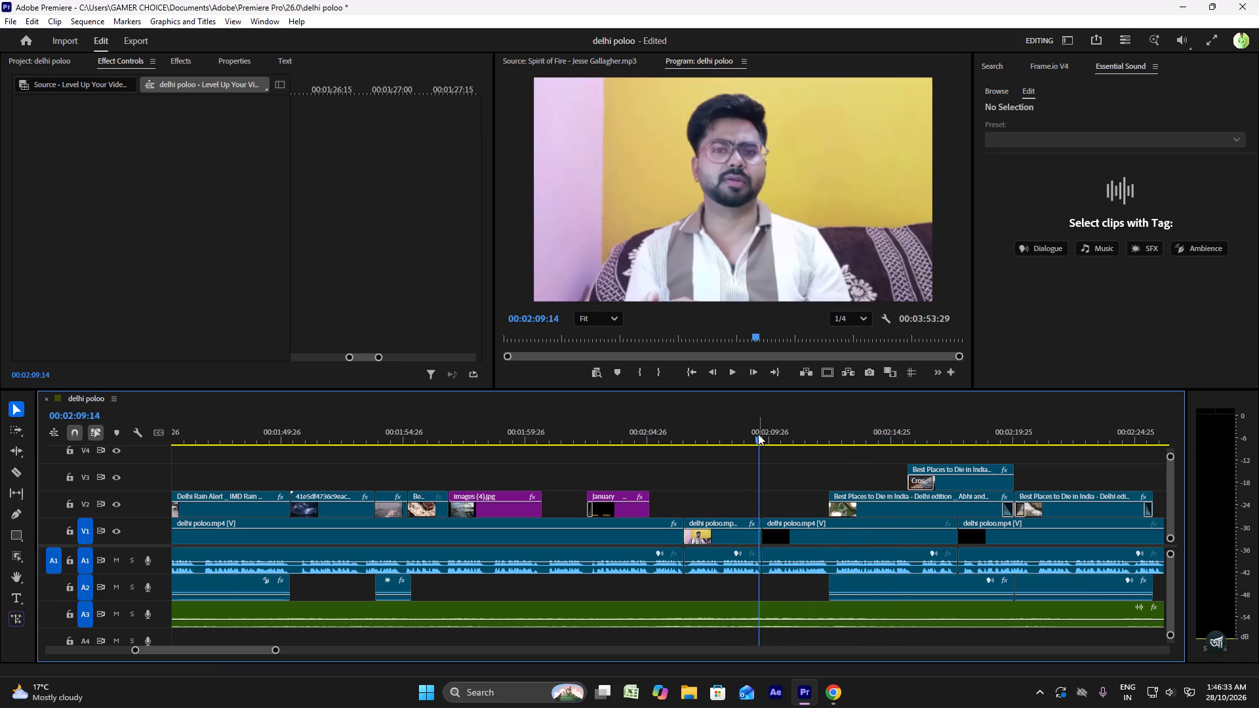
key("space")
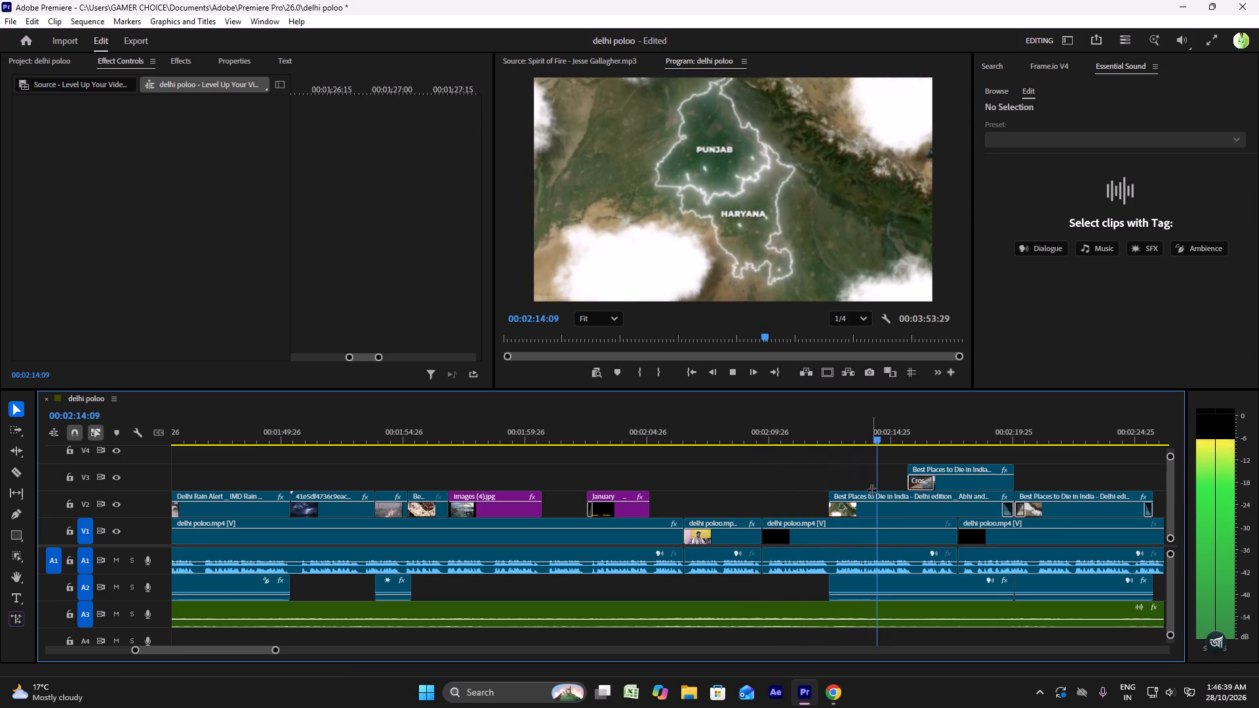
key("space")
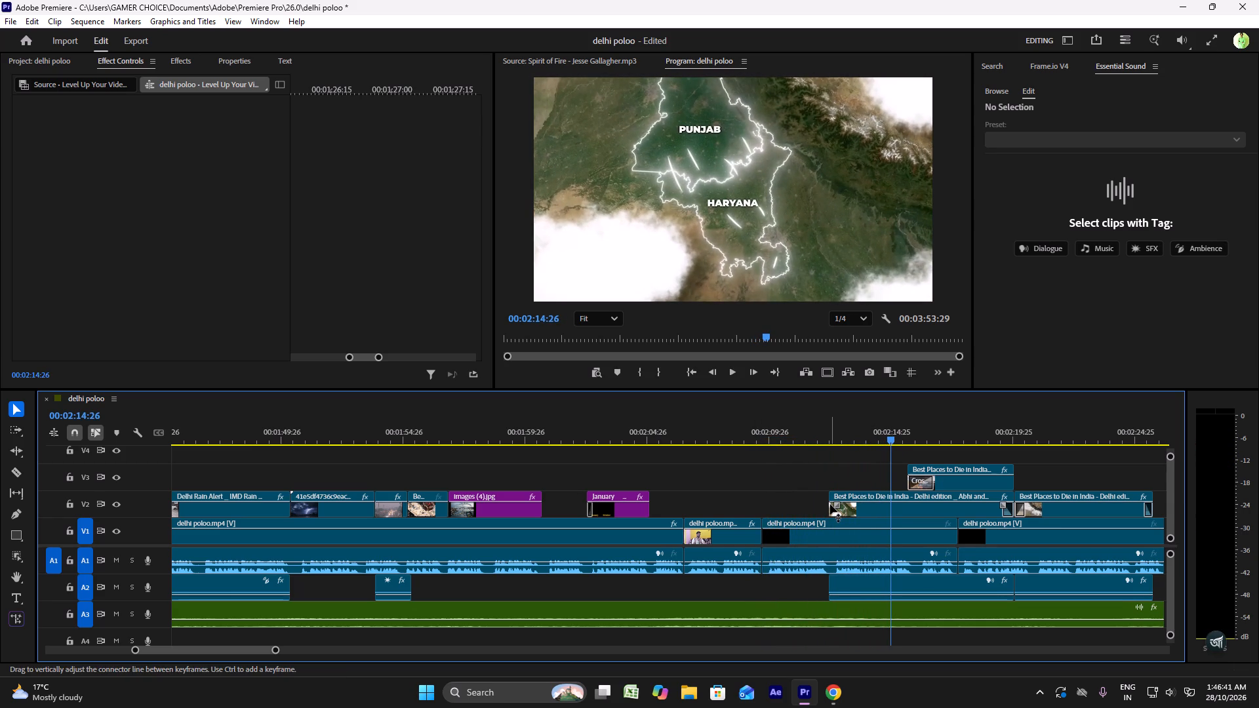
key("space")
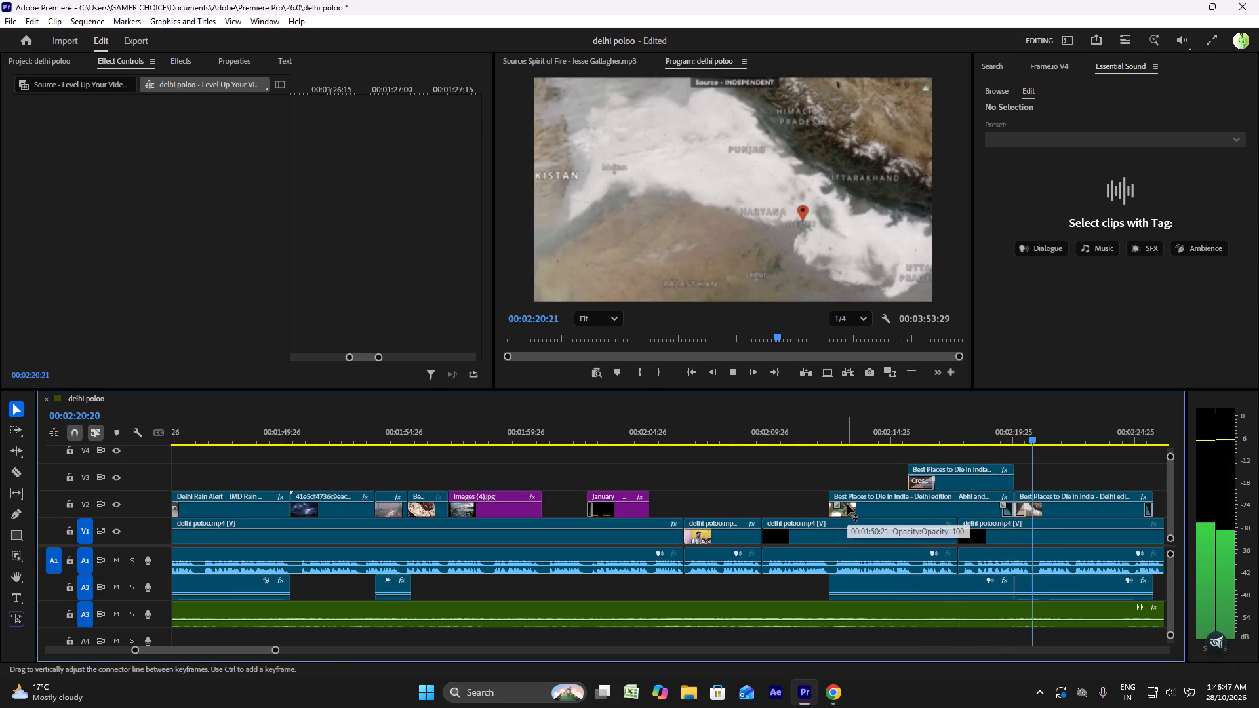
key("space")
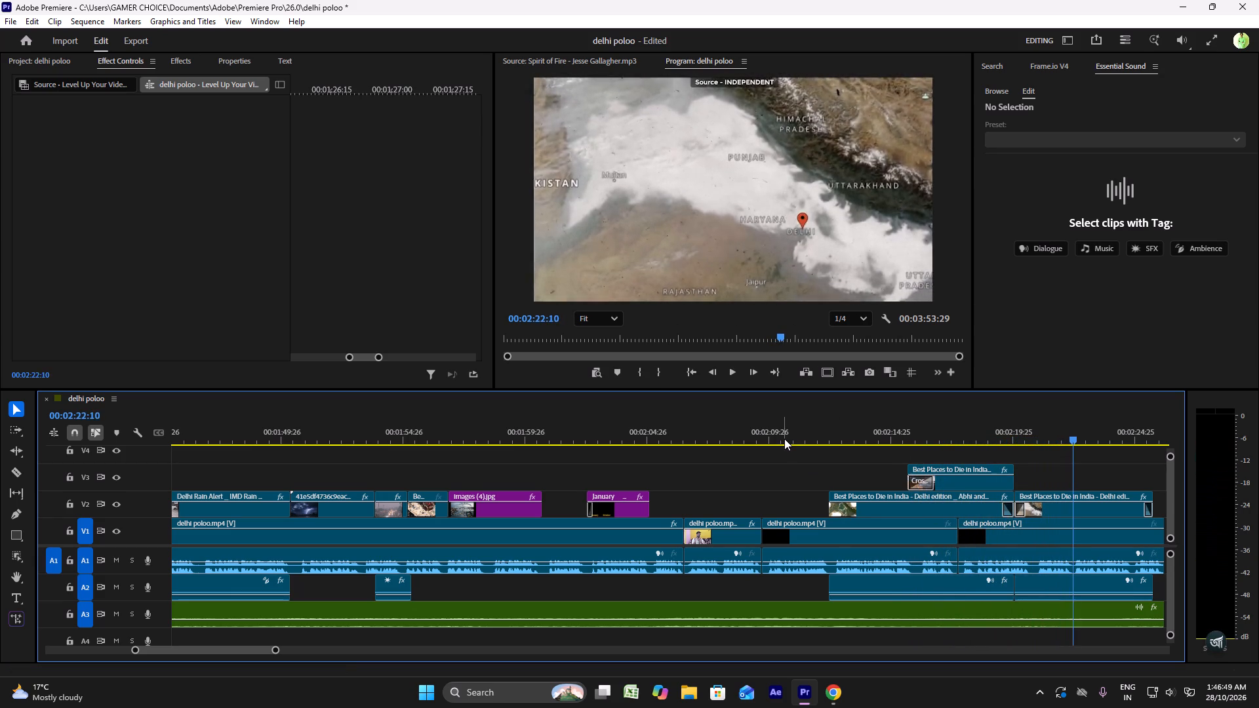
left_click(784, 439)
key("space")
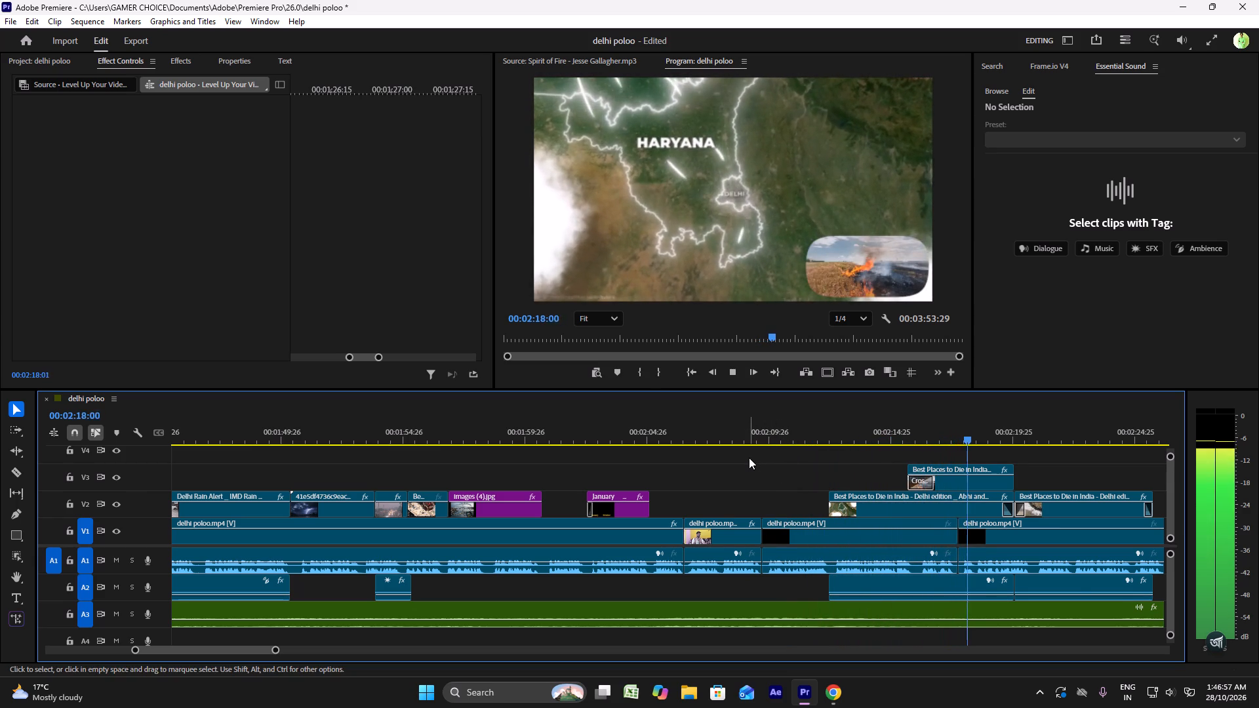
left_click(742, 423)
key("space")
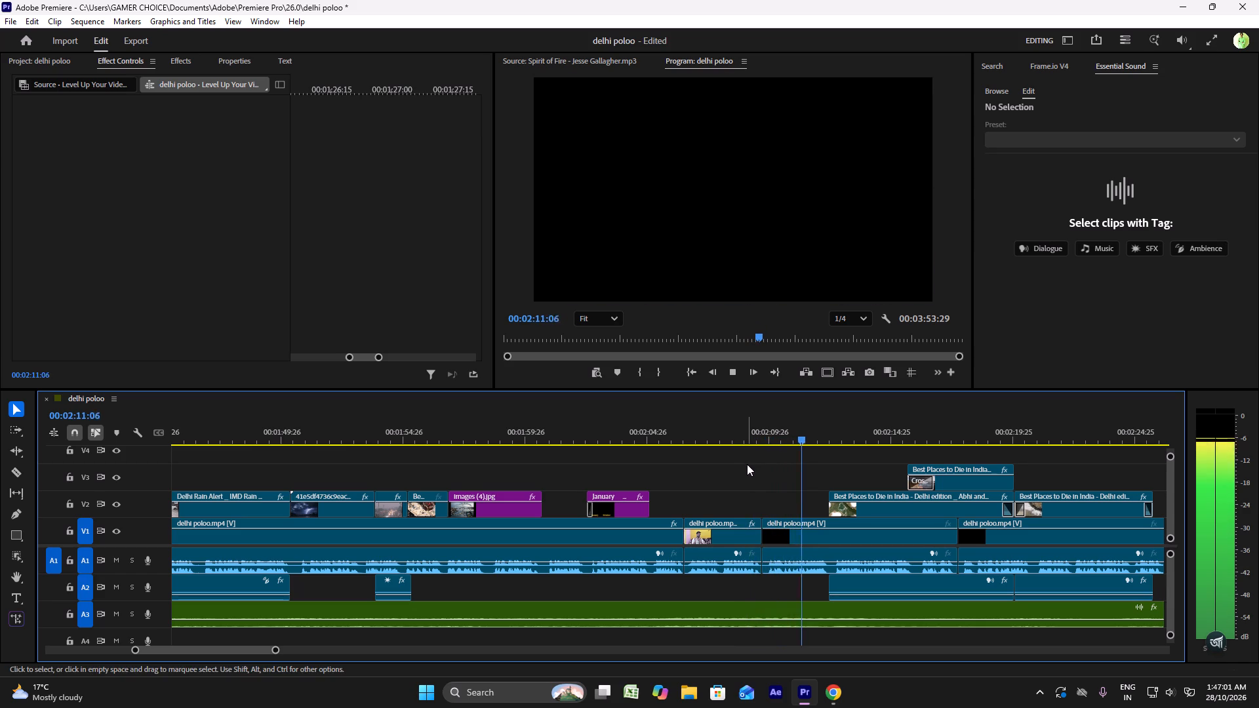
key("space")
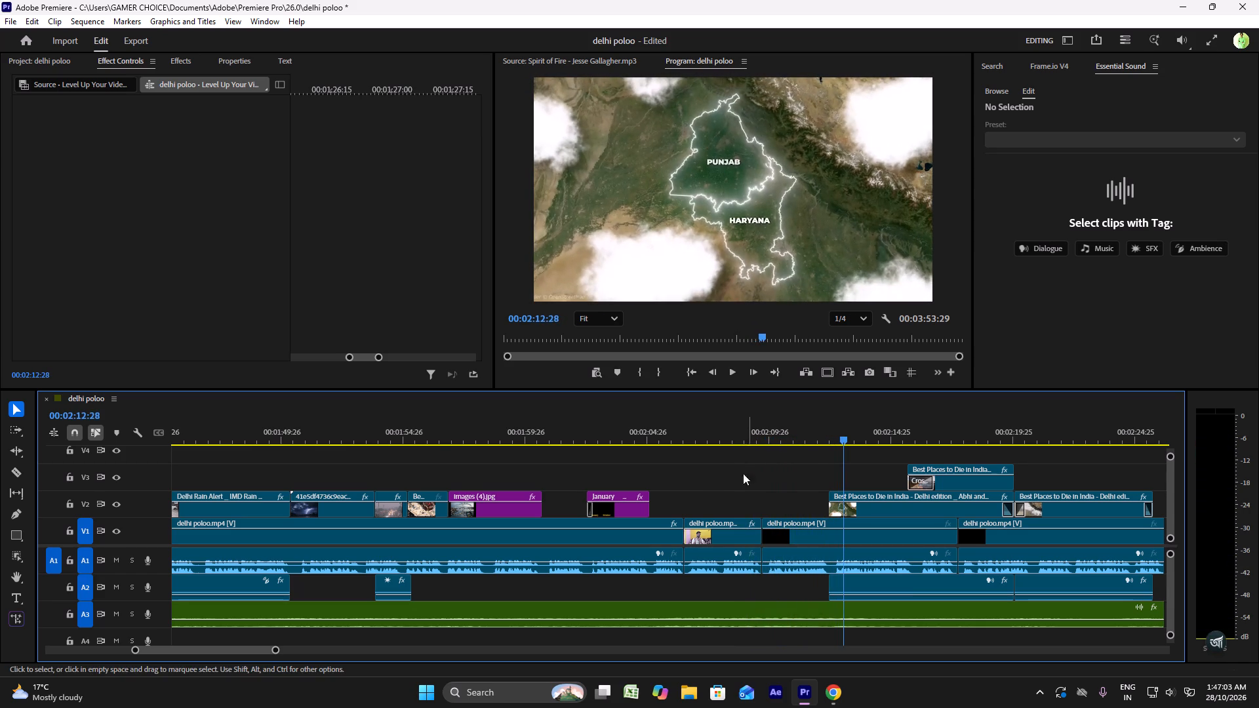
left_click(449, 435)
key("space")
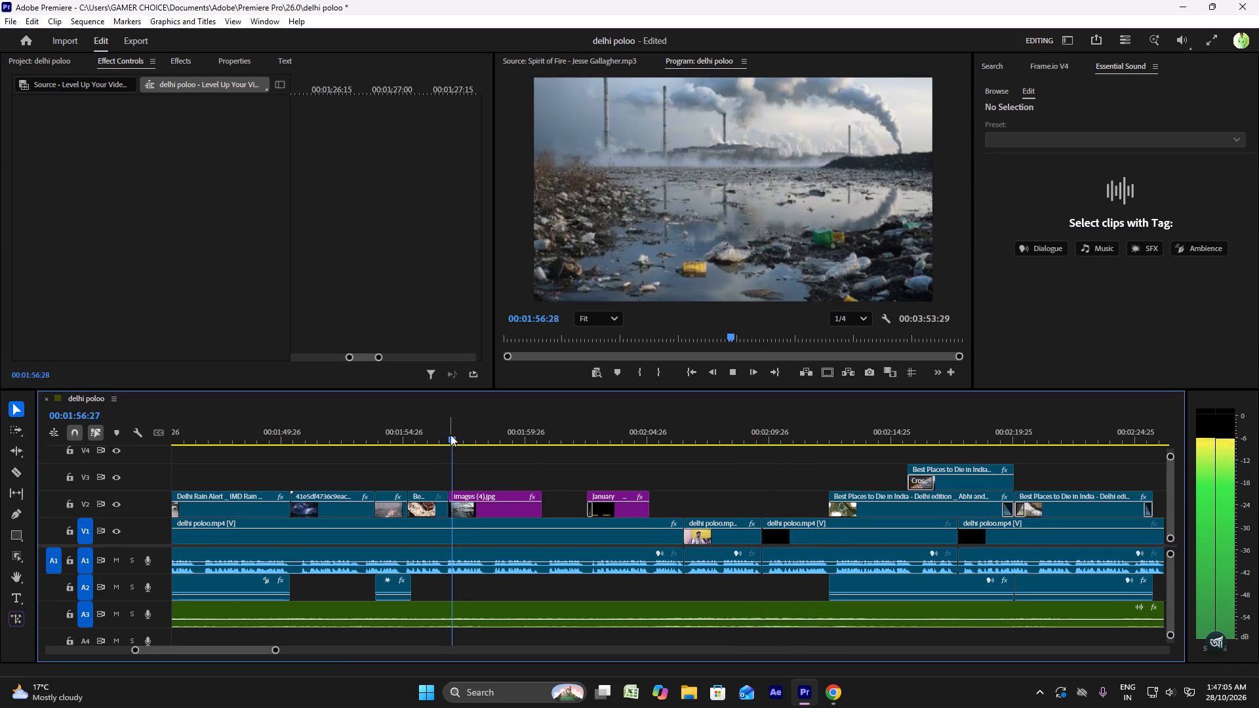
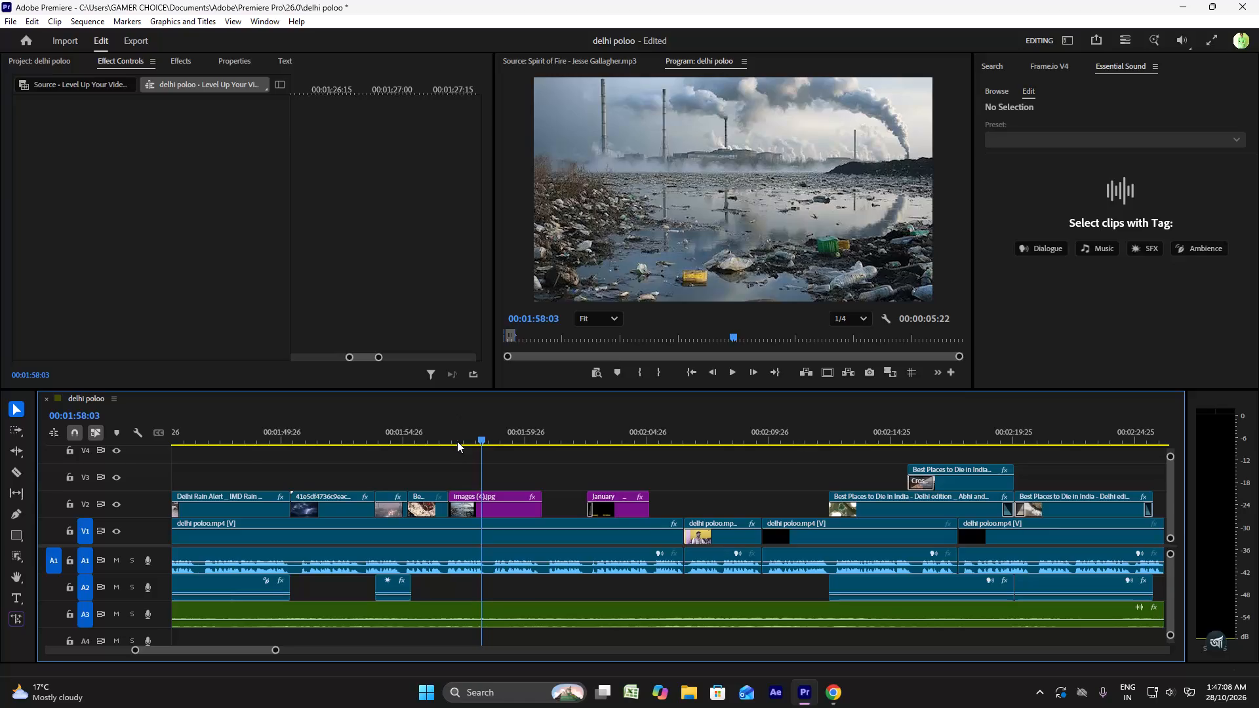
Replay the sequence around the 00:02:09 cut and from about 00:01:53, examining the footage, then bring up the project's media.
left_click(775, 426)
key("space")
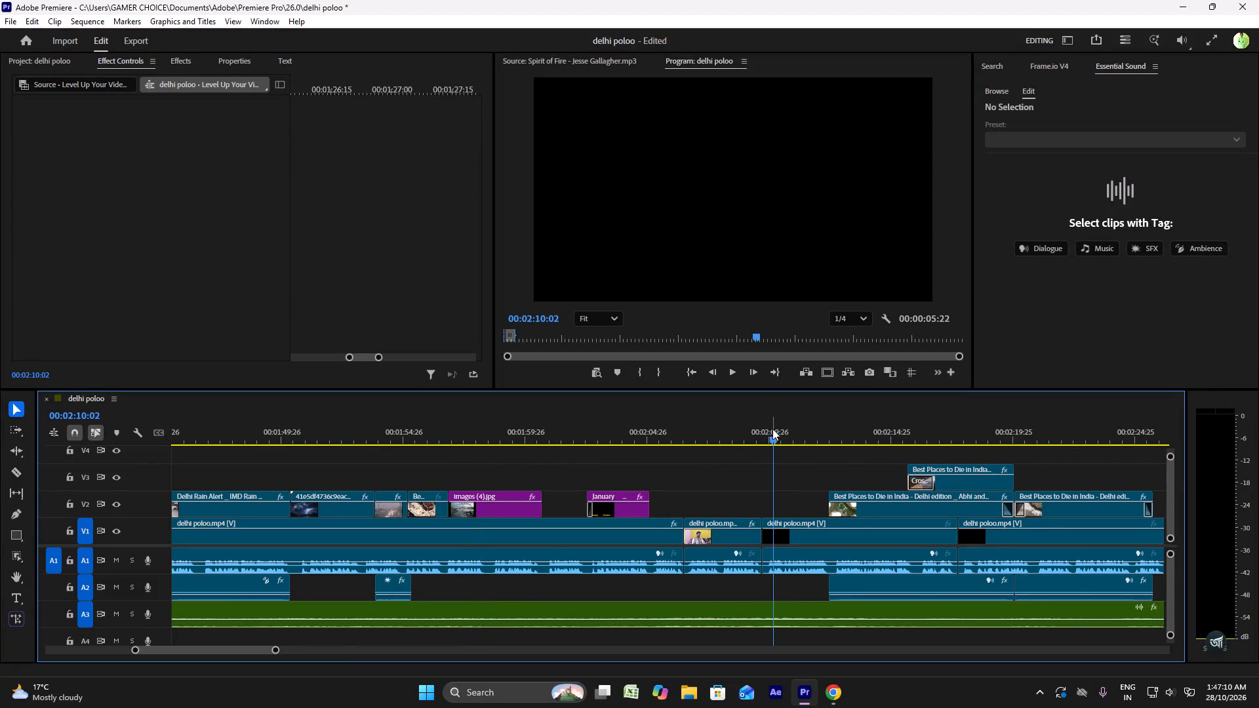
left_click(743, 443)
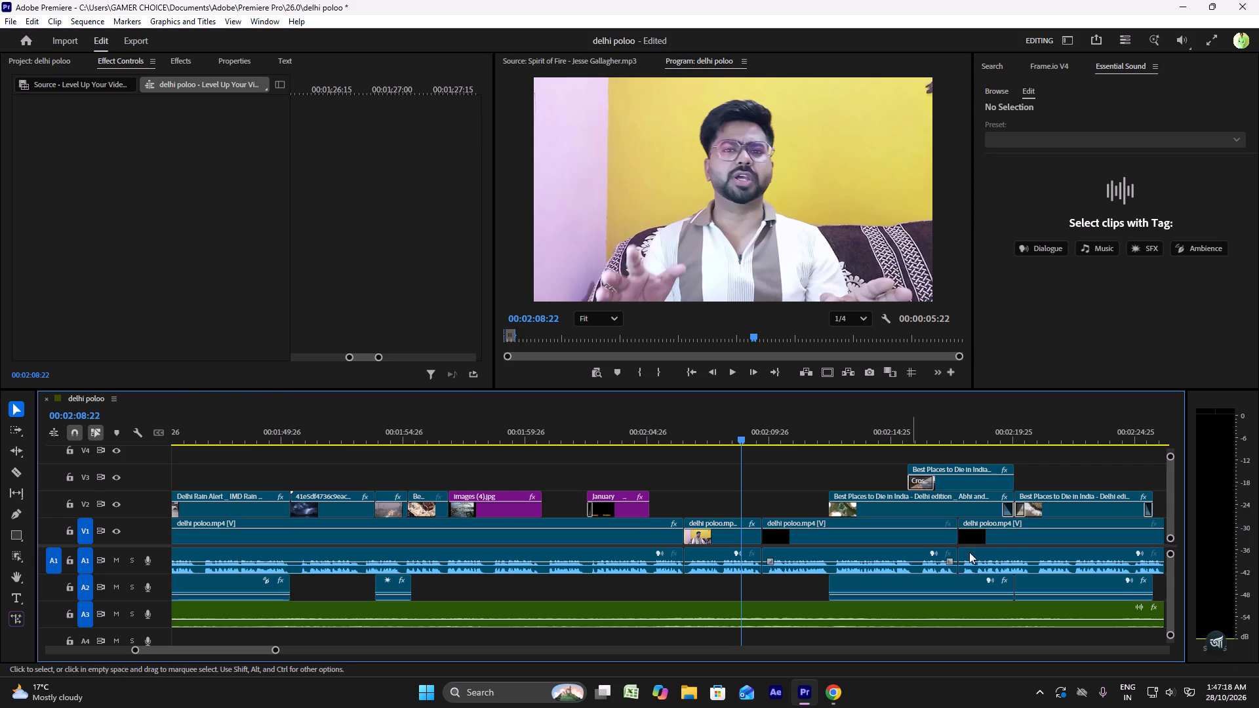
left_click(367, 433)
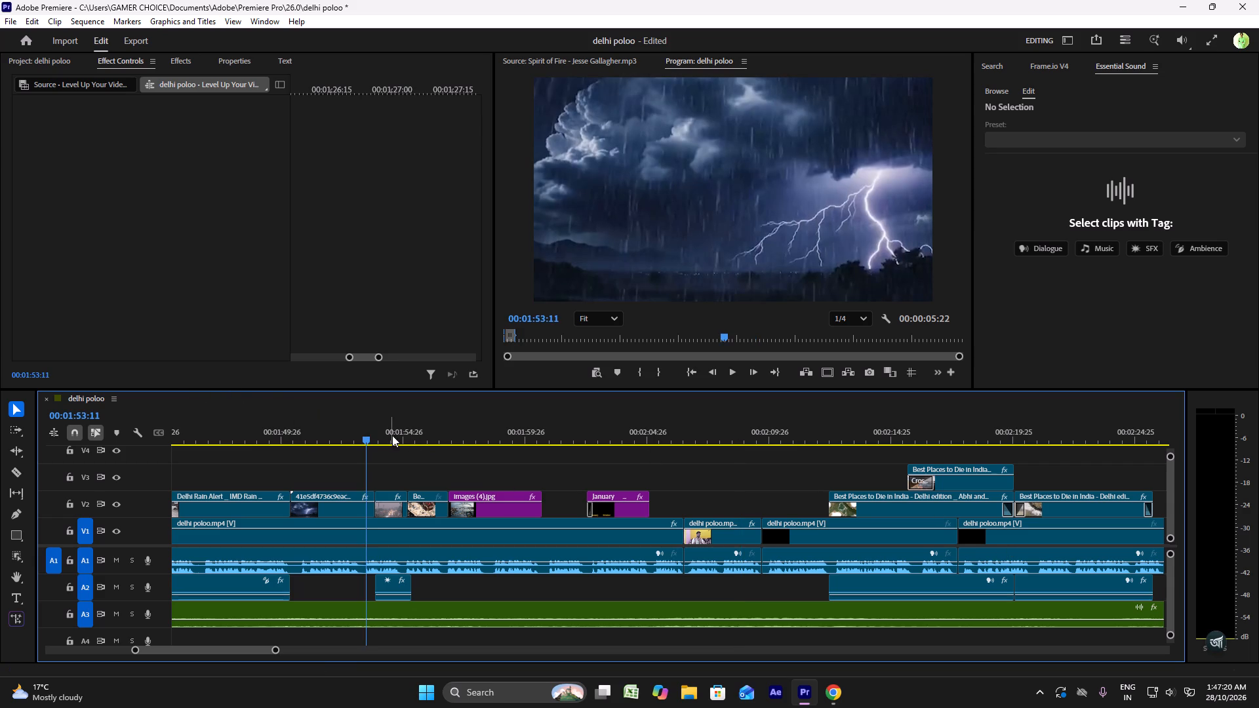
key("space")
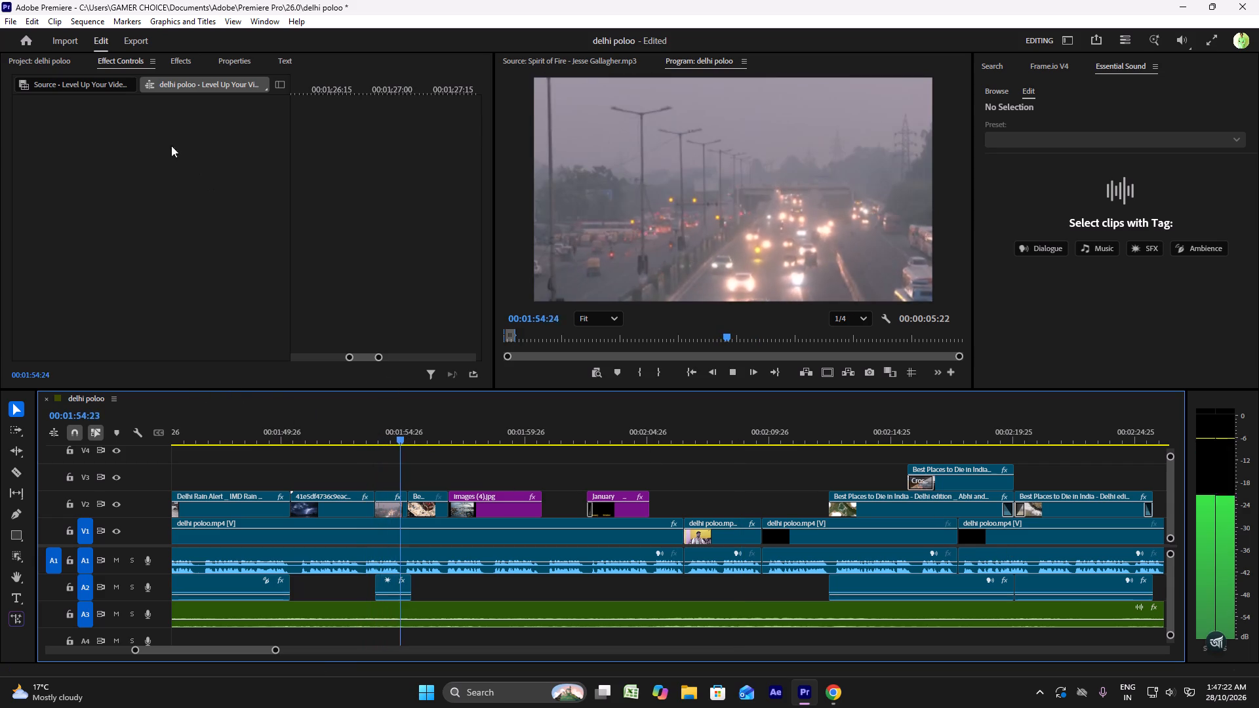
left_click(56, 55)
key("space")
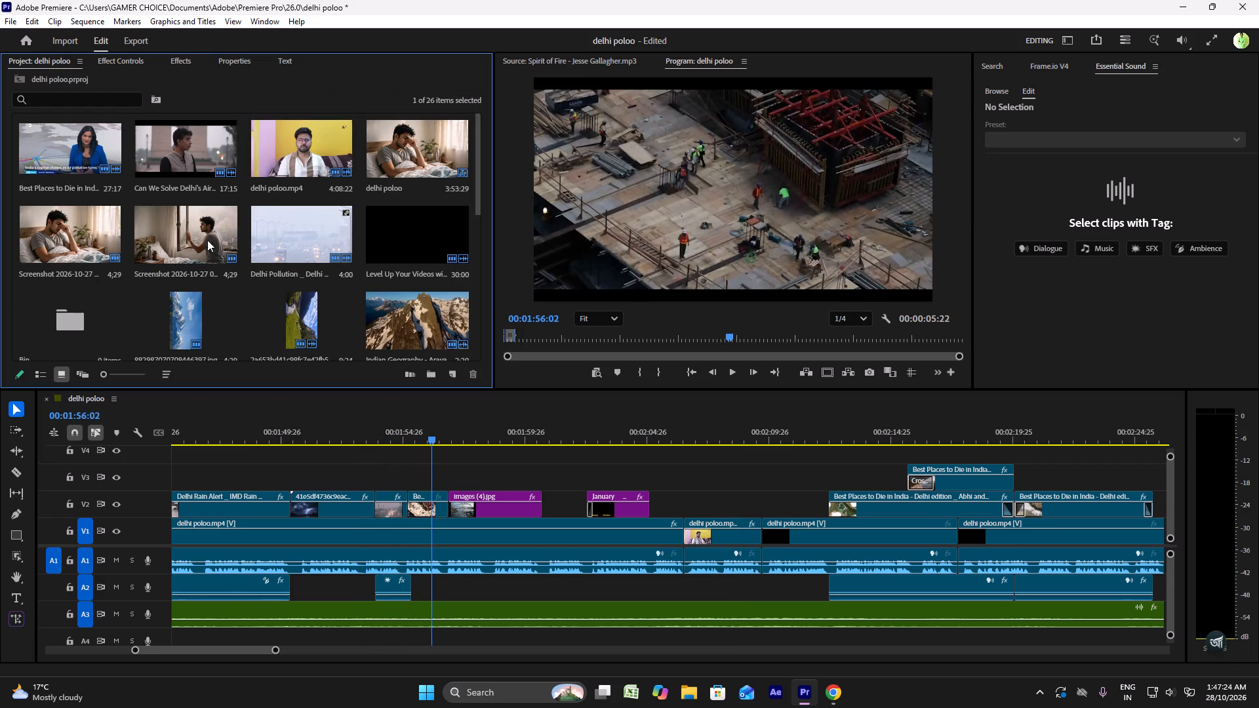
Examine the Can We Solve Delhi's Air Pollution Crisis video, the vertical snowy mountain image and the project's media for usable overlay footage.
double_click(180, 140)
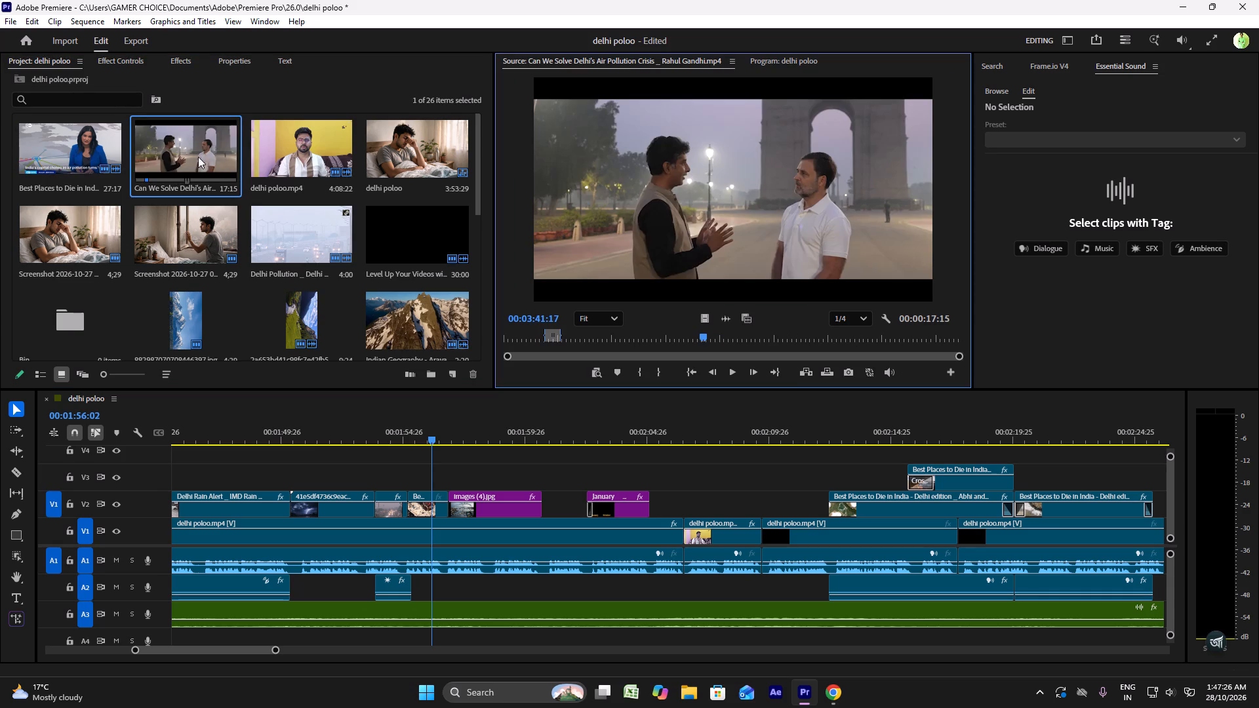
left_click_drag(691, 348, 862, 340)
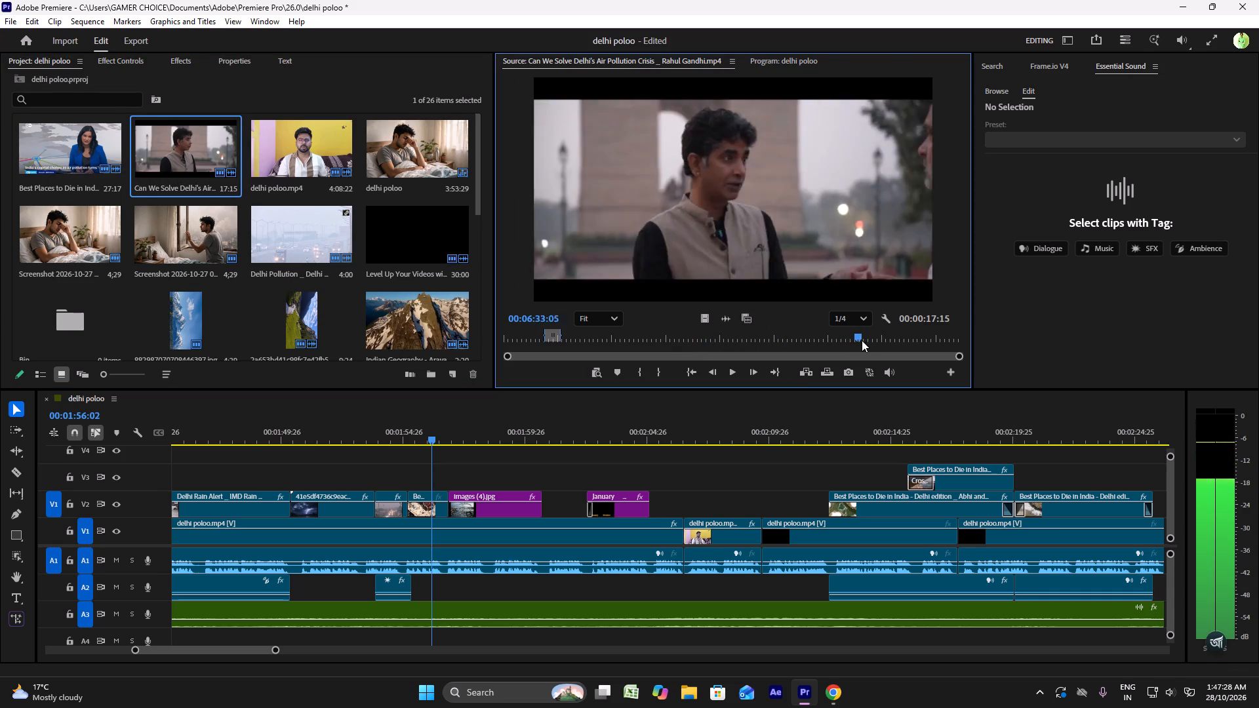
left_click_drag(862, 340, 953, 341)
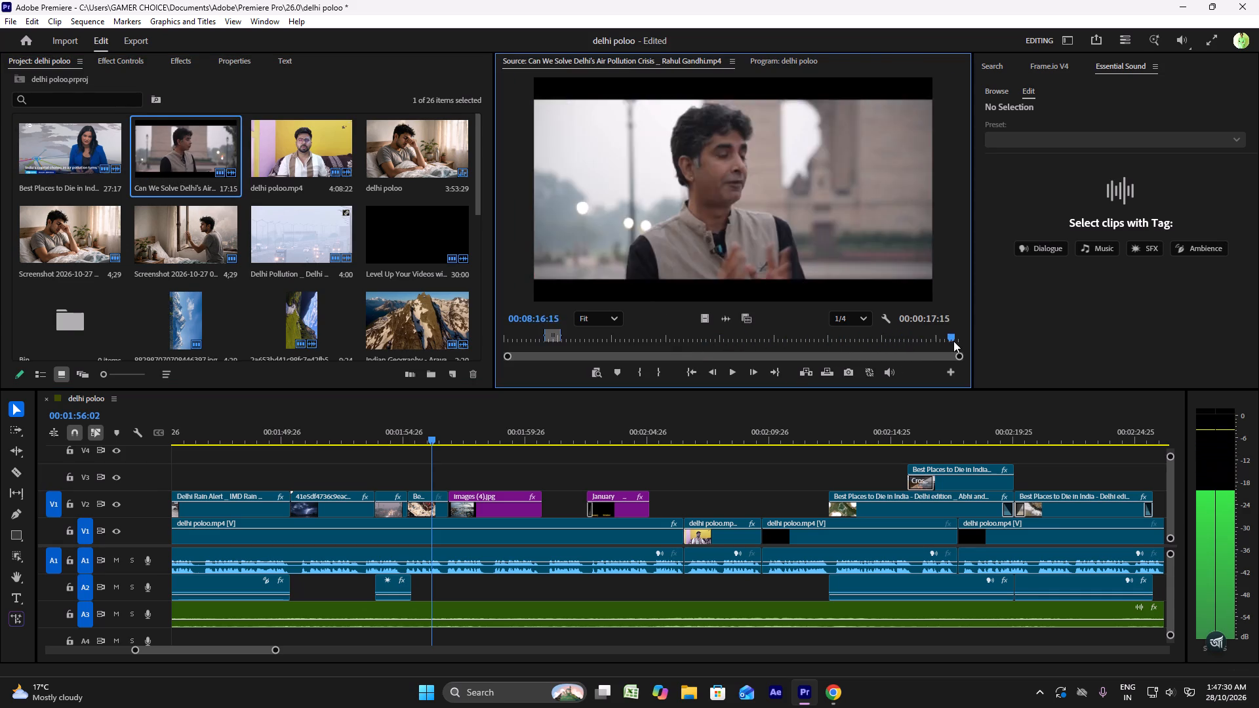
left_click_drag(953, 341, 957, 340)
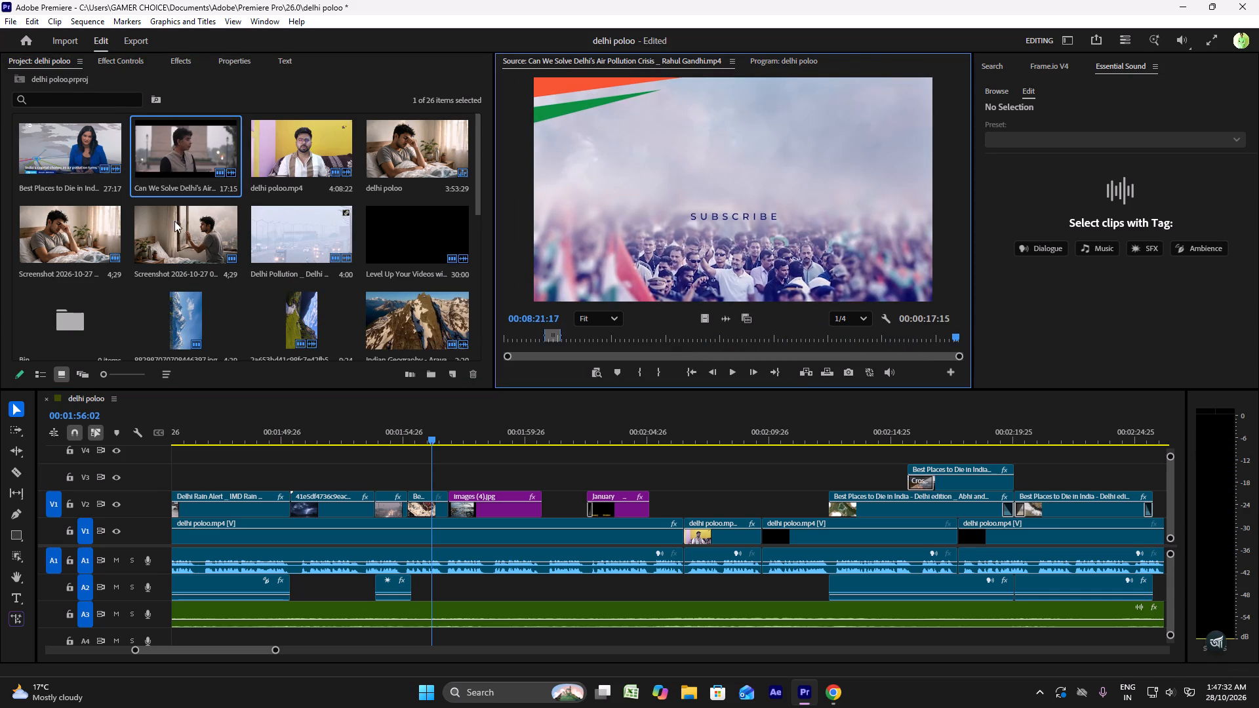
double_click(193, 305)
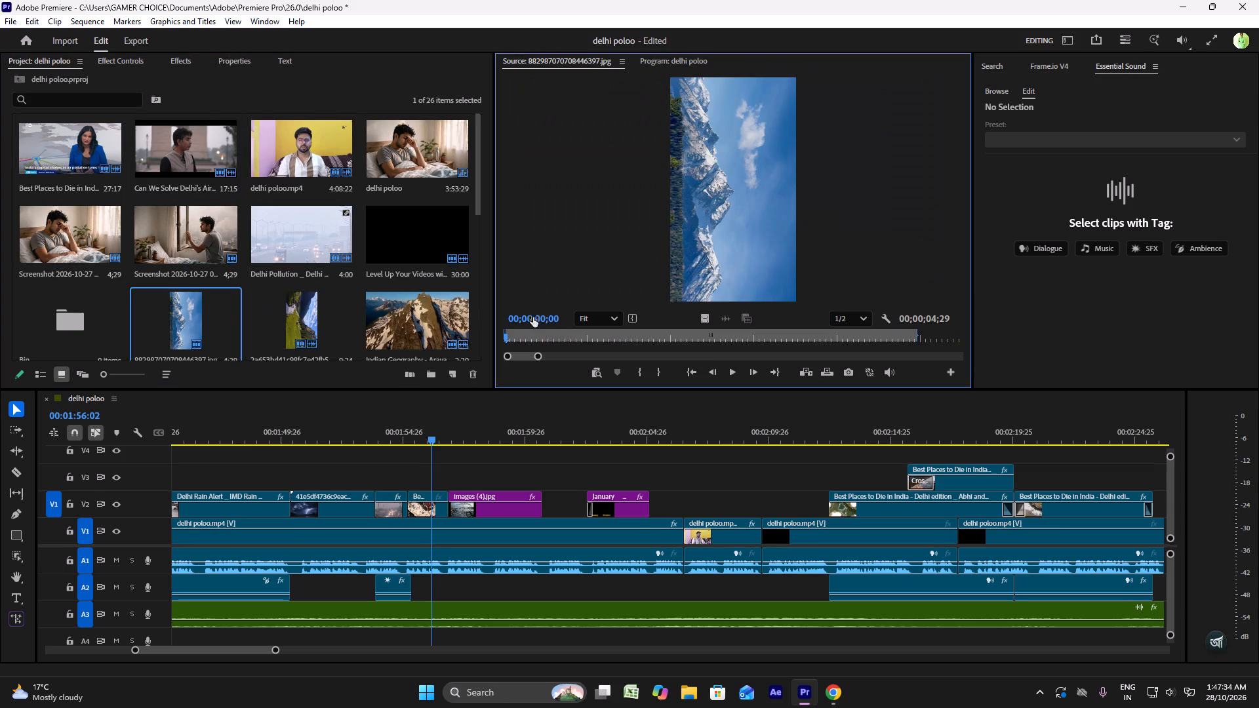
left_click_drag(555, 339, 675, 332)
scroll(311, 258, "down", 4)
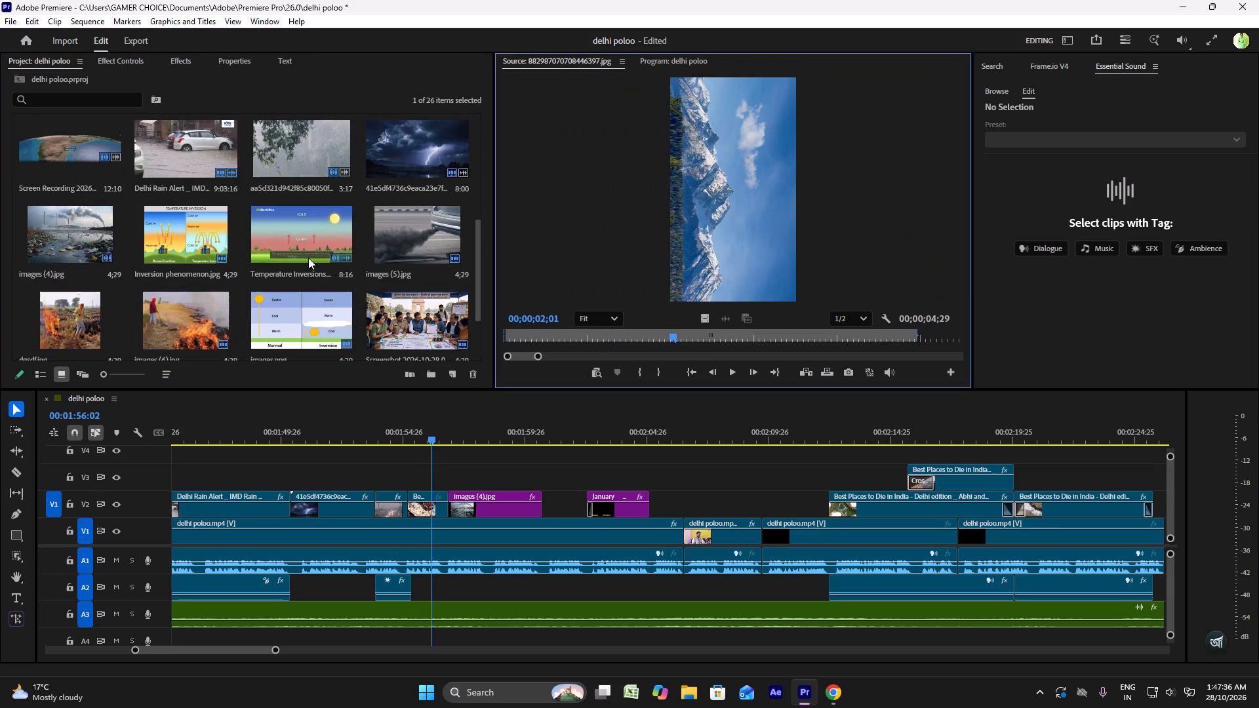
scroll(378, 213, "up", 2)
Scrub through the Indian Geography - Aravallis Mountain Range source video to its end, looking for suitable mountain footage.
double_click(402, 168)
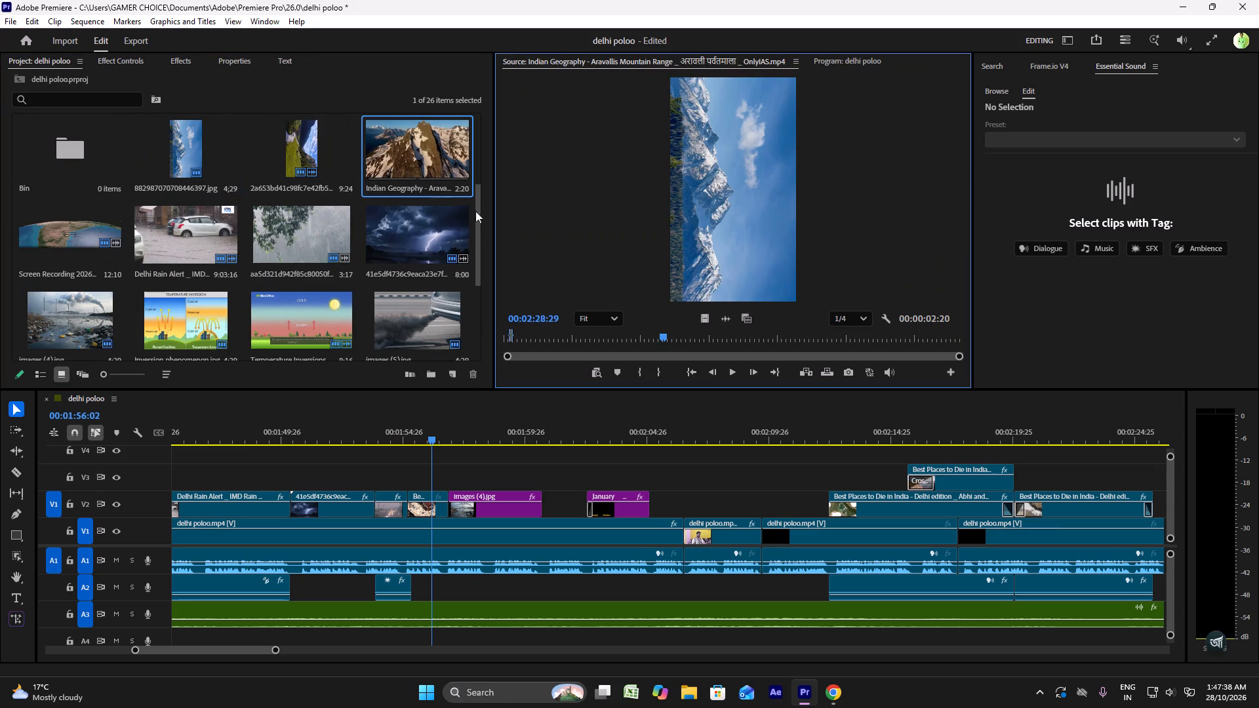
left_click_drag(669, 336, 729, 336)
left_click_drag(721, 343, 828, 344)
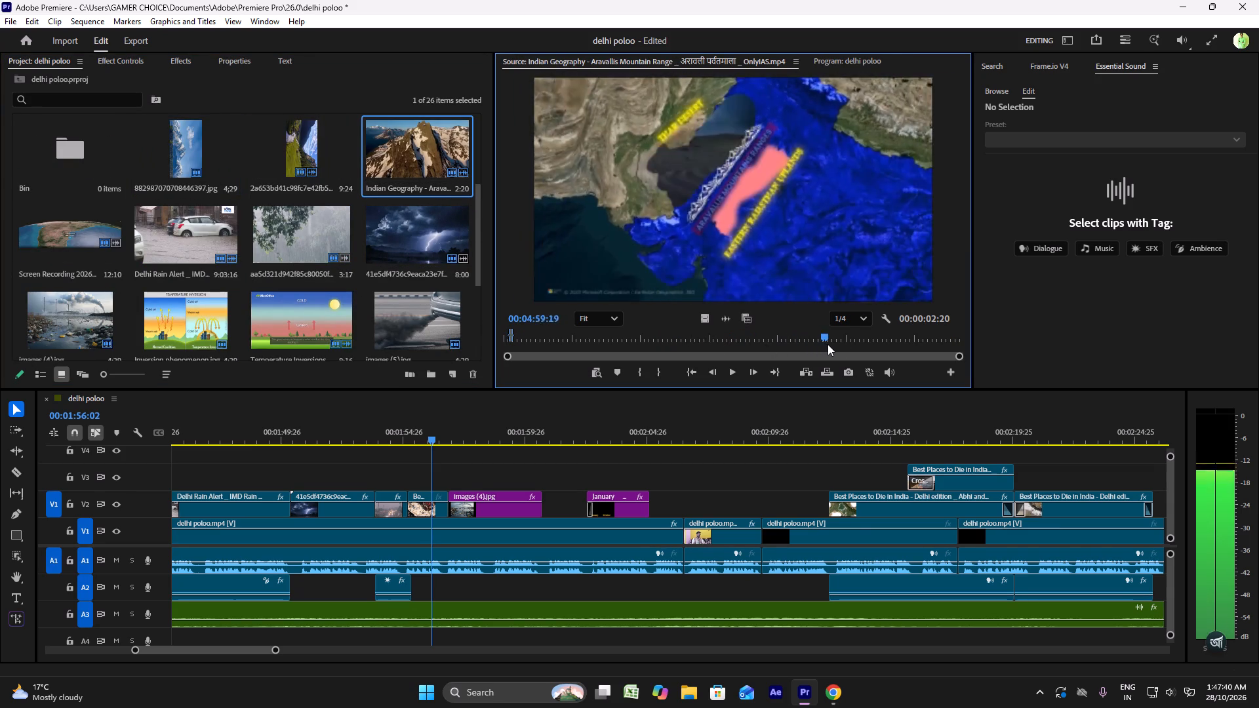
left_click_drag(828, 344, 954, 342)
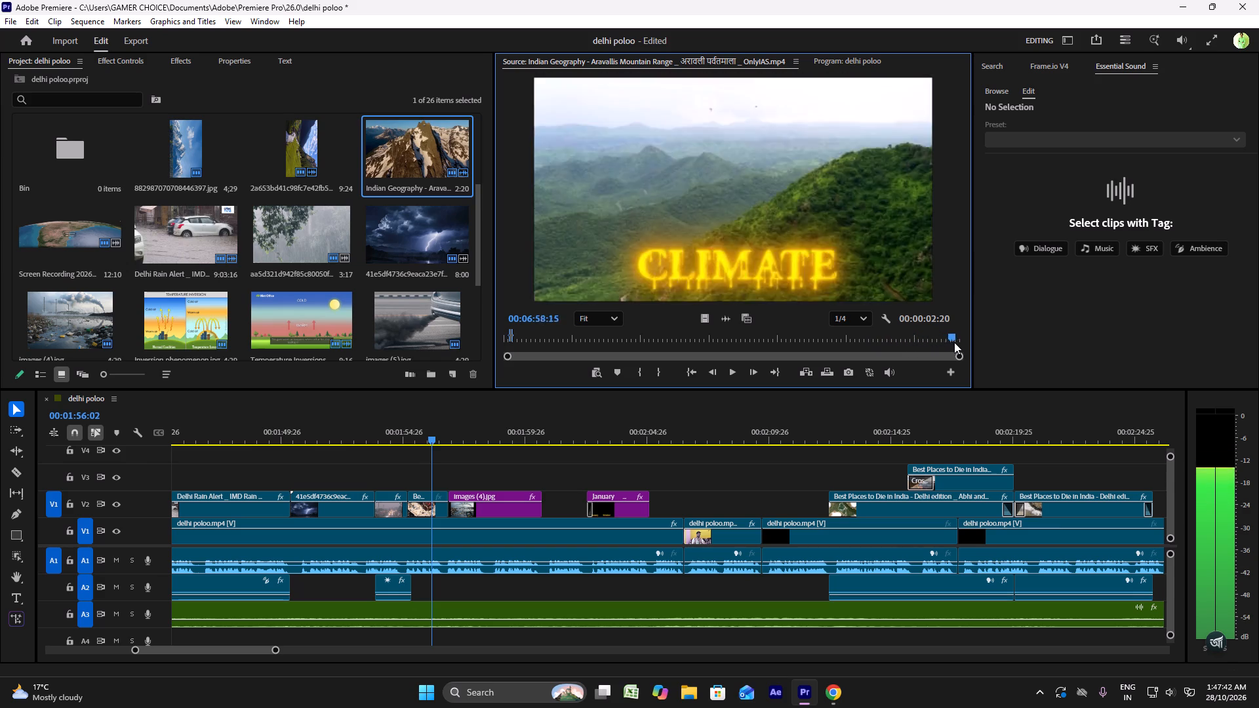
left_click_drag(954, 342, 946, 341)
key("space")
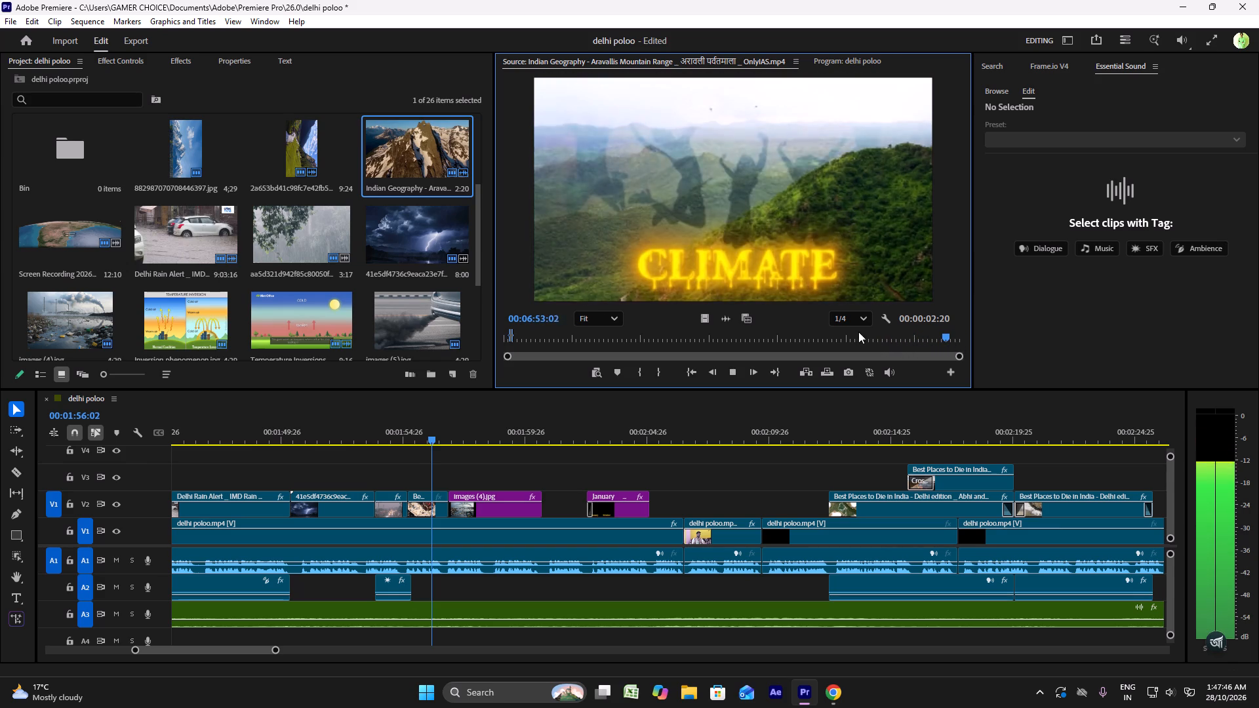
Mark an 8:23 source range of the Indian Geography - Aravallis video, starting at 00:00:12:26, covering the mountain landscape footage.
left_click_drag(522, 336, 501, 333)
key("space")
left_click_drag(508, 341, 513, 342)
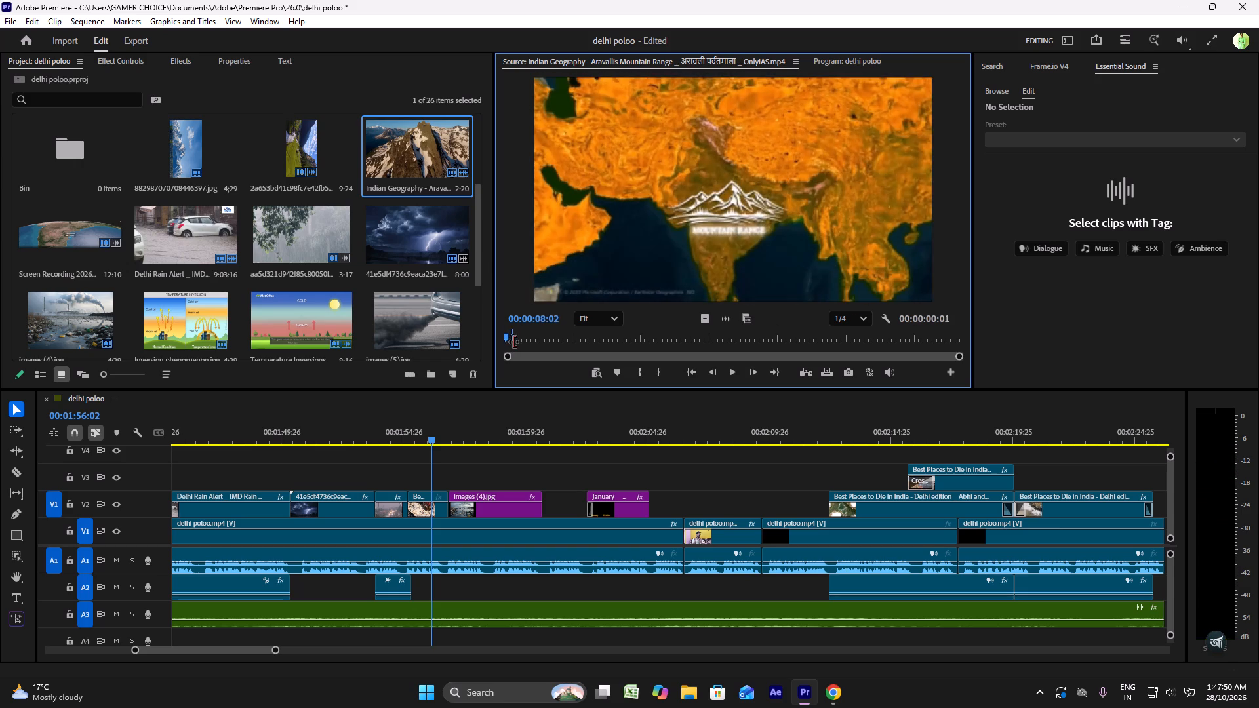
left_click_drag(513, 342, 515, 342)
left_click_drag(525, 341, 527, 341)
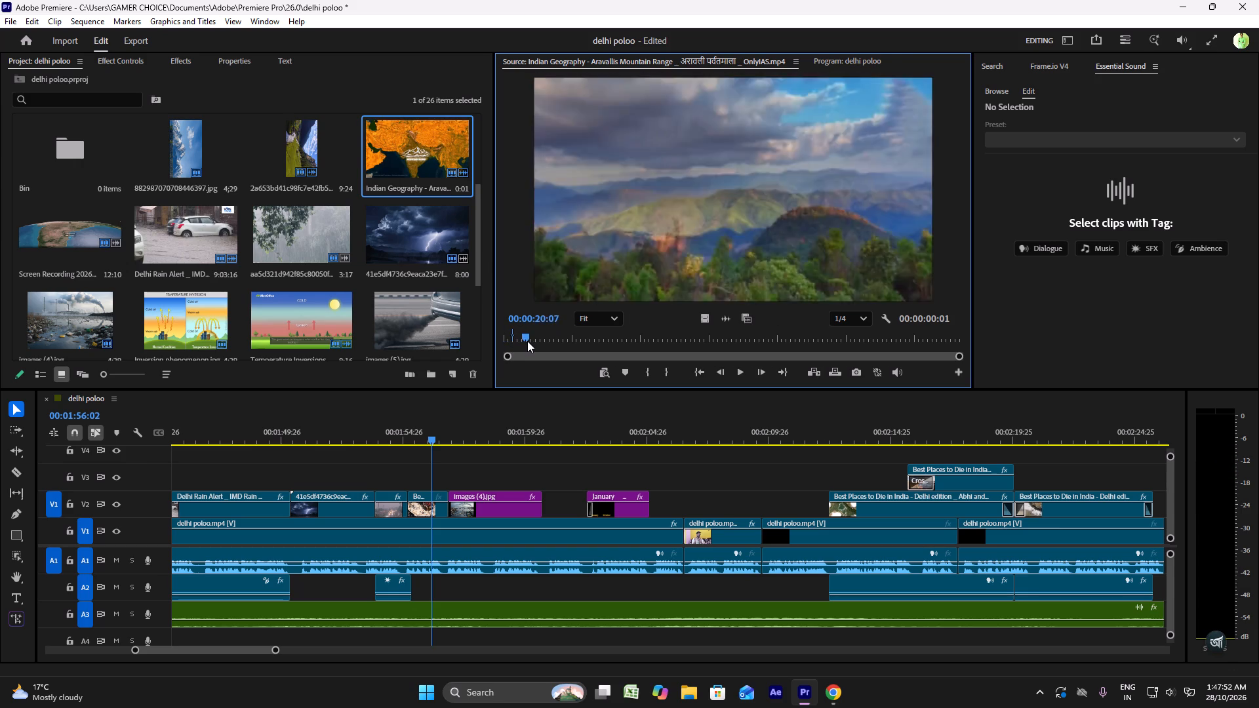
left_click_drag(527, 341, 516, 341)
key("space")
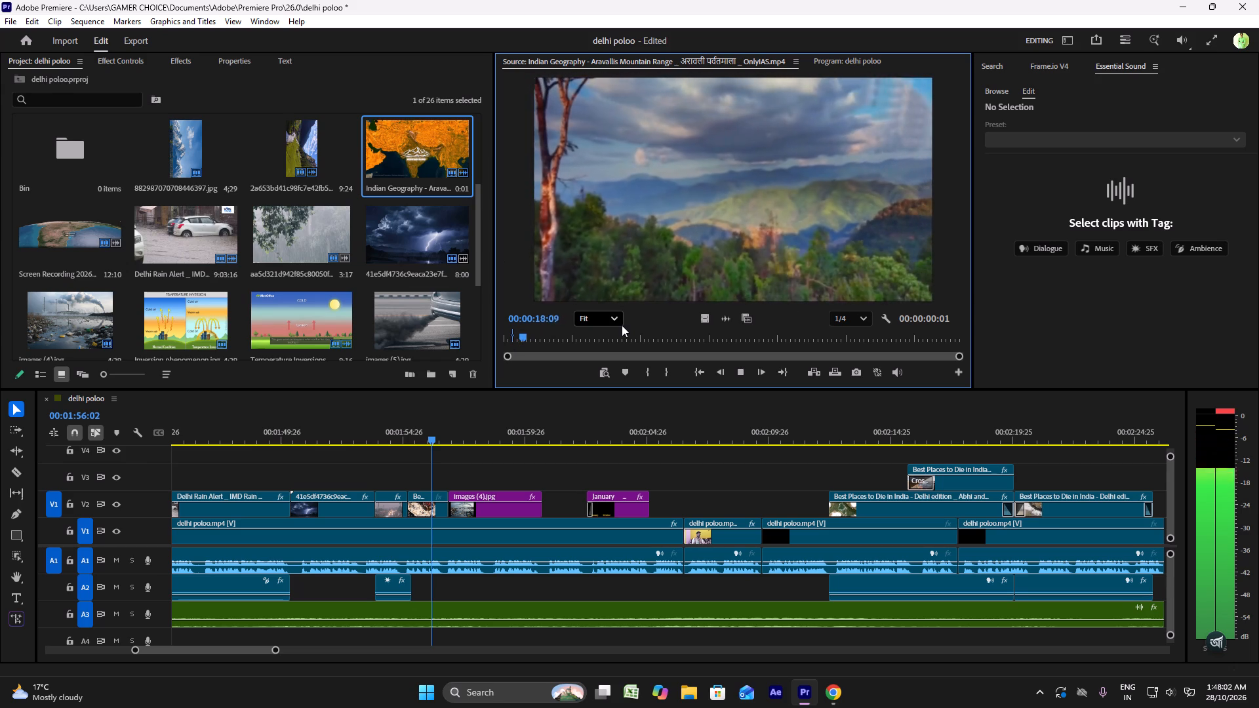
left_click(652, 375)
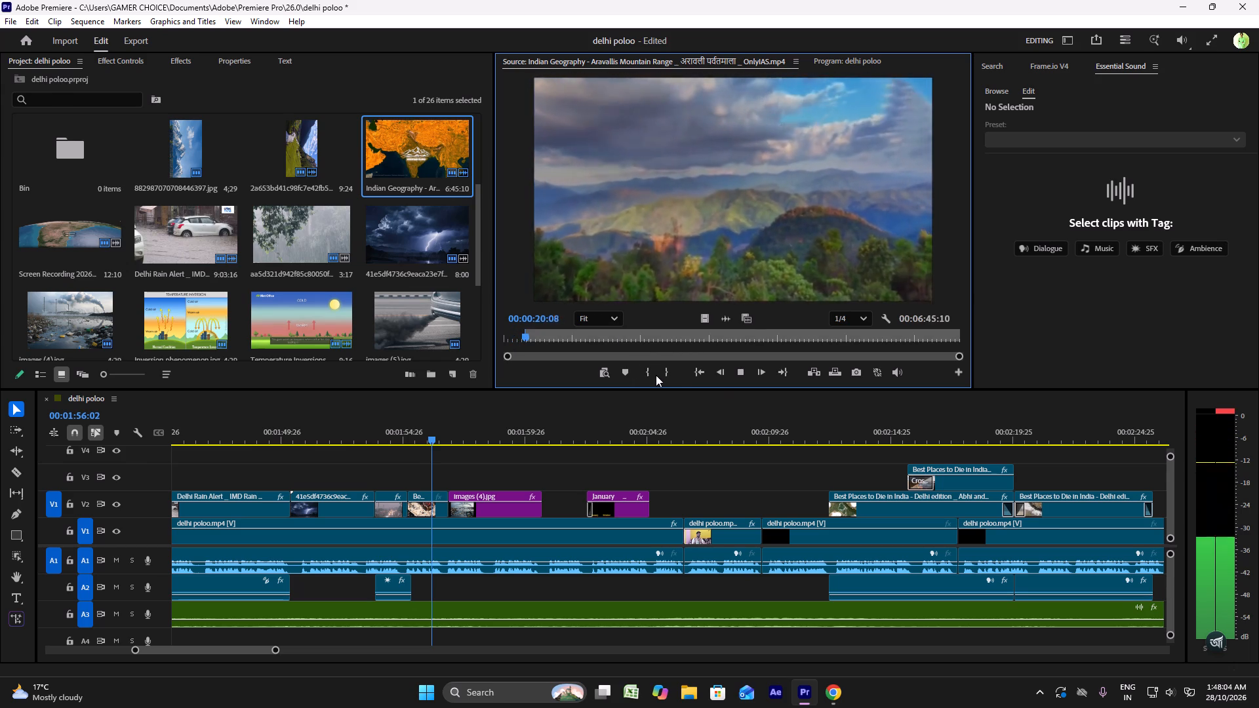
left_click(672, 369)
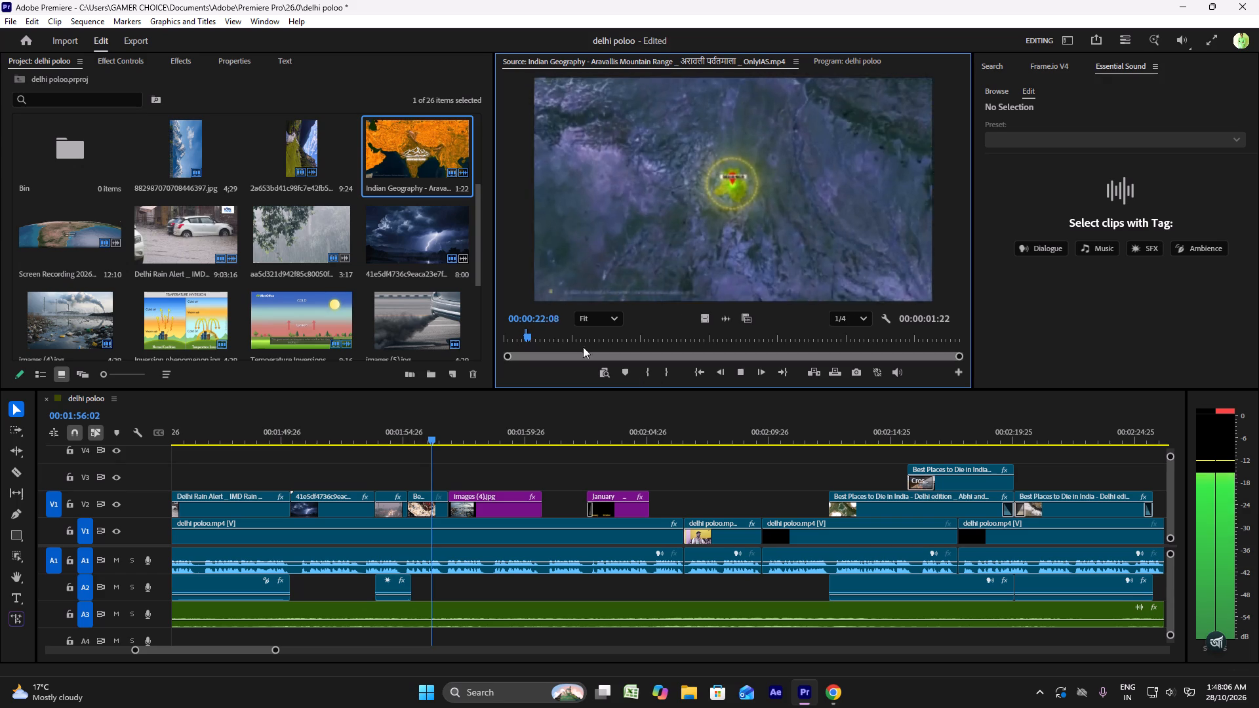
left_click(523, 339)
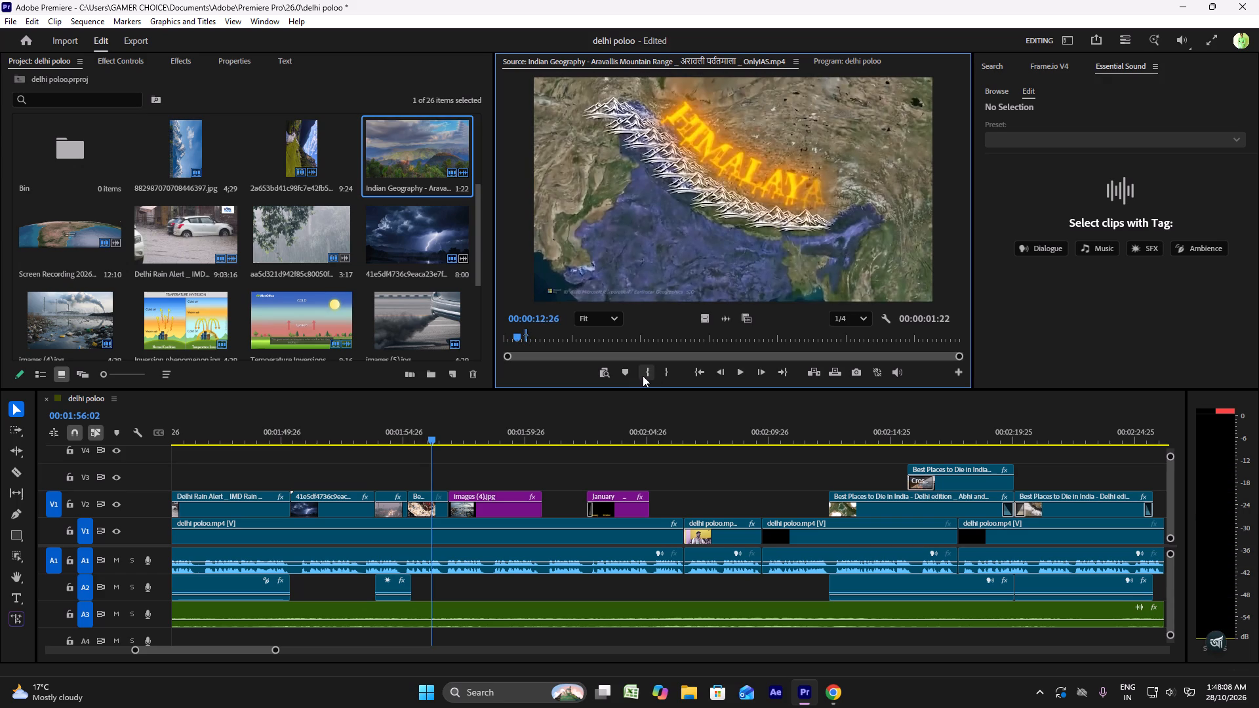
left_click(645, 376)
key("space")
key("space")
Place the marked Indian Geography - Aravallis range on V3 with its audio on A2, starting where the January clip on V2 ends.
left_click_drag(647, 272, 647, 277)
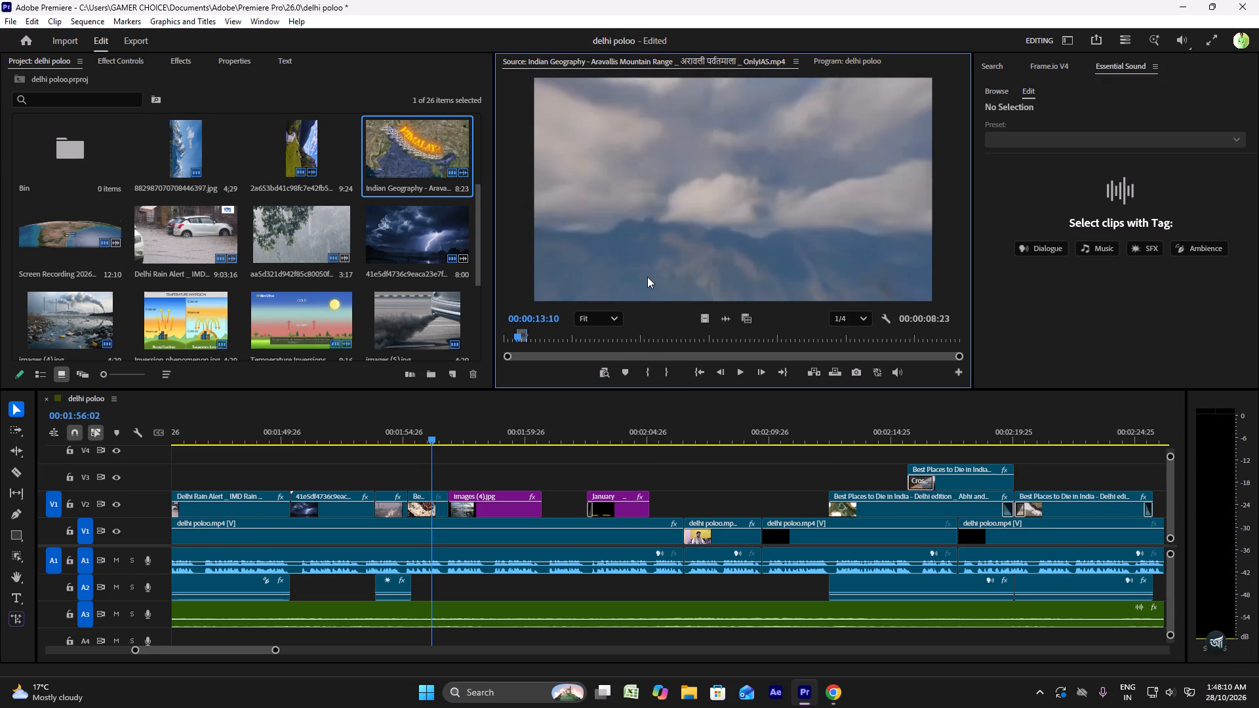
left_click_drag(647, 277, 614, 458)
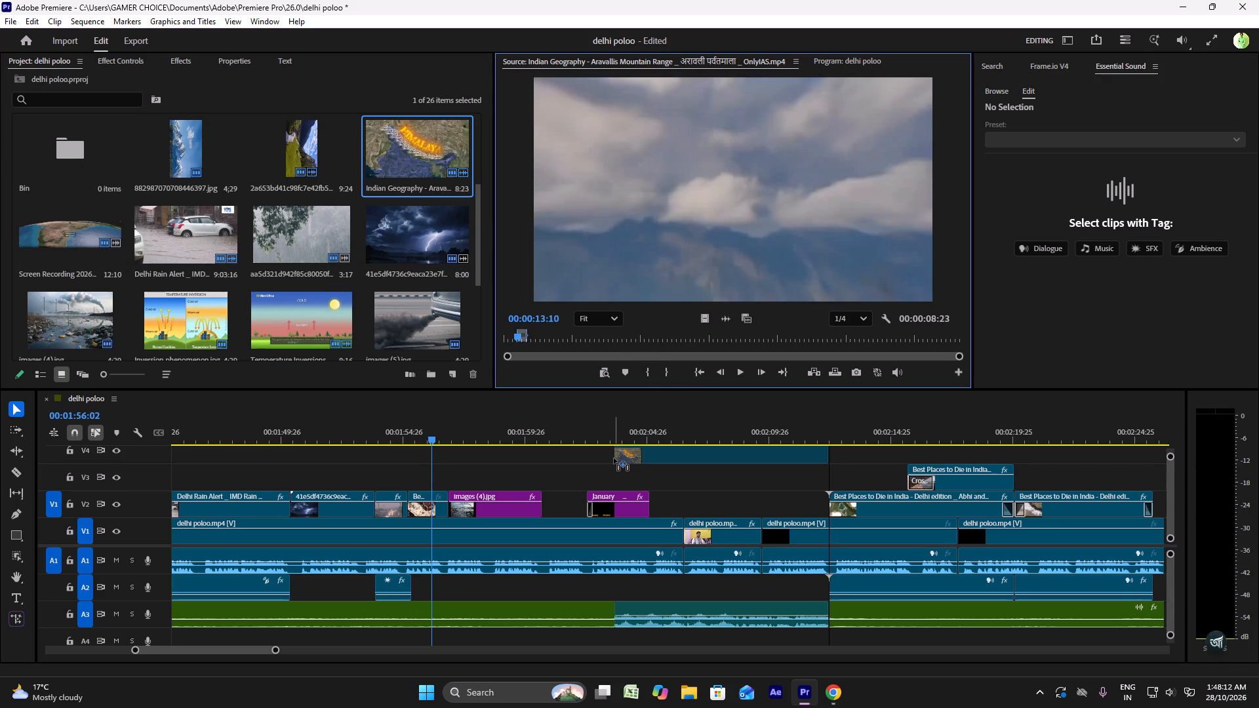
left_click_drag(614, 458, 620, 433)
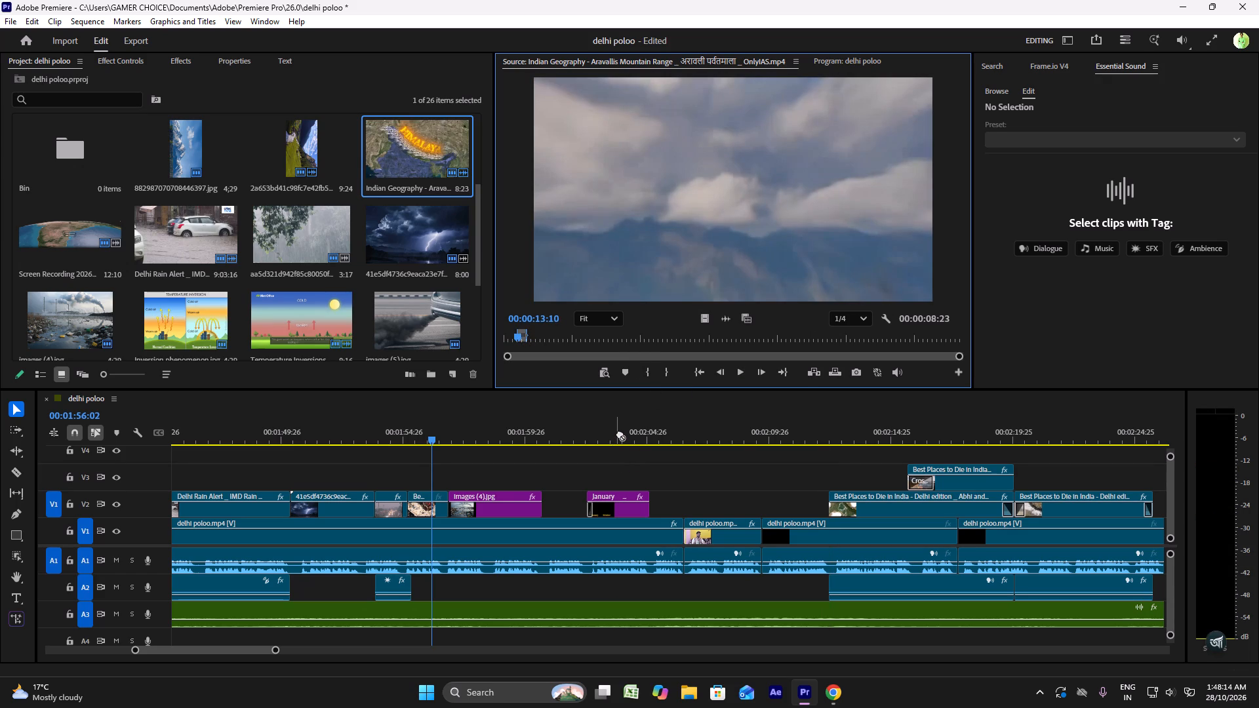
left_click_drag(620, 433, 629, 473)
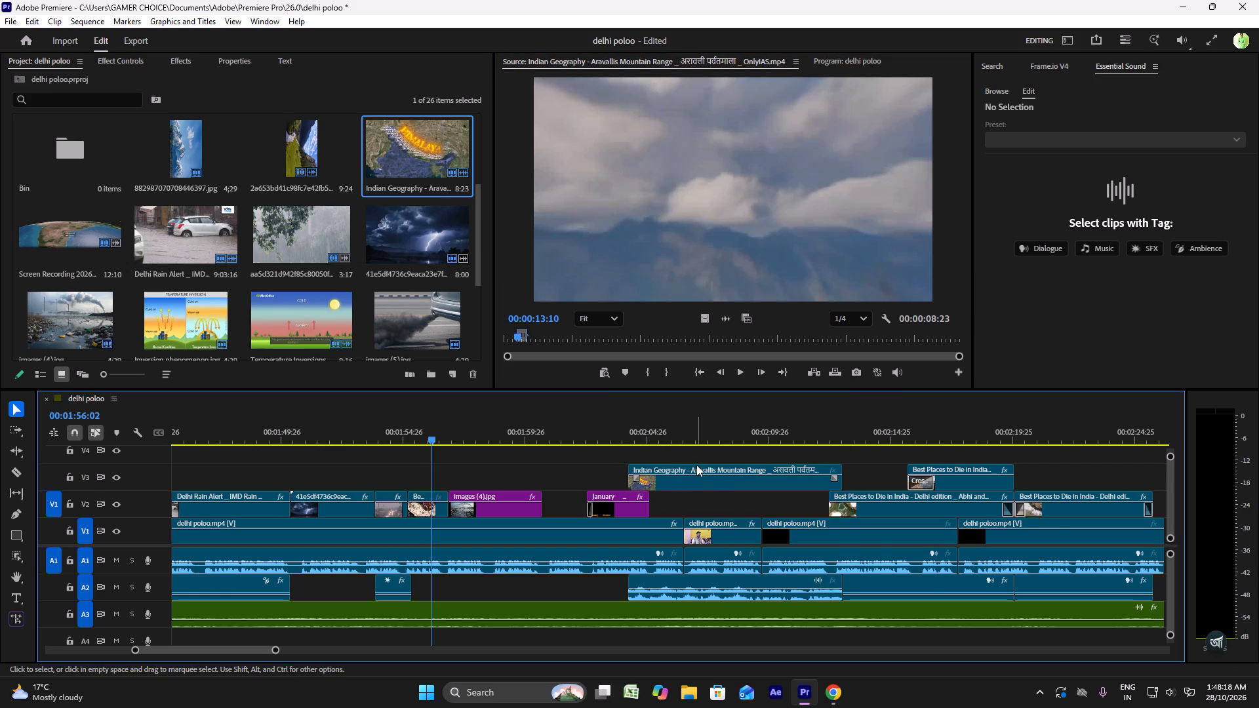
left_click_drag(702, 482, 713, 482)
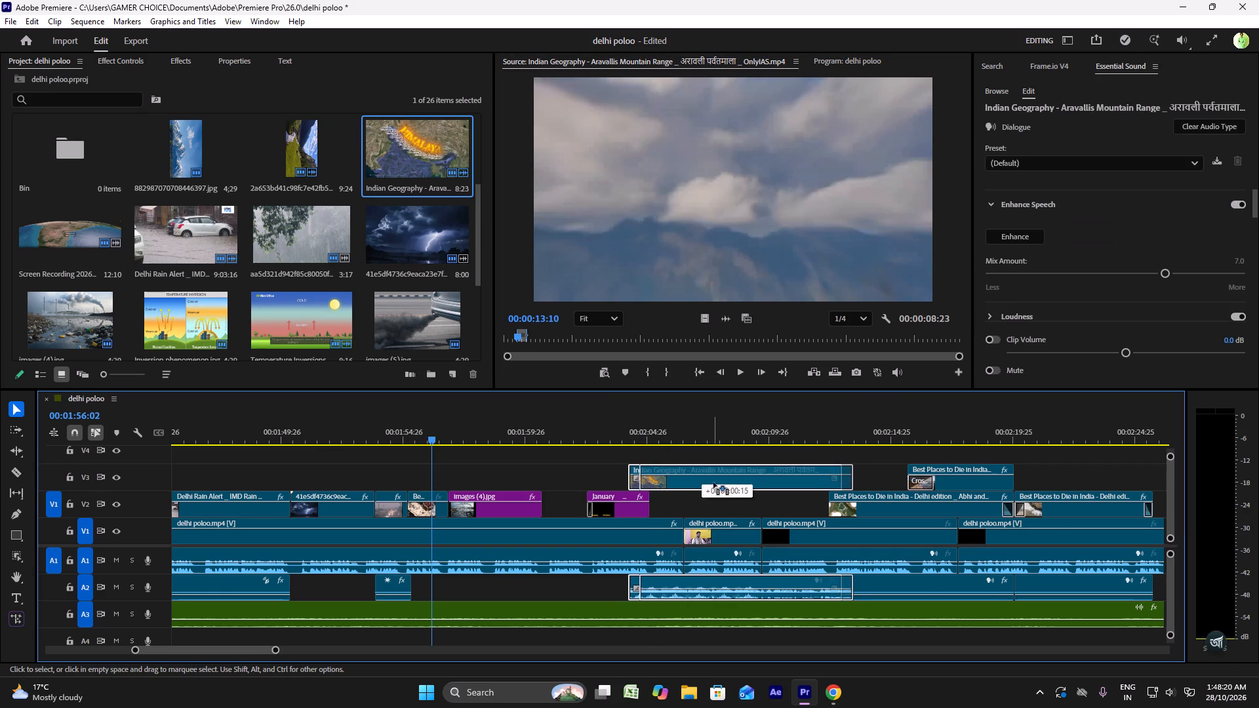
left_click_drag(713, 482, 723, 482)
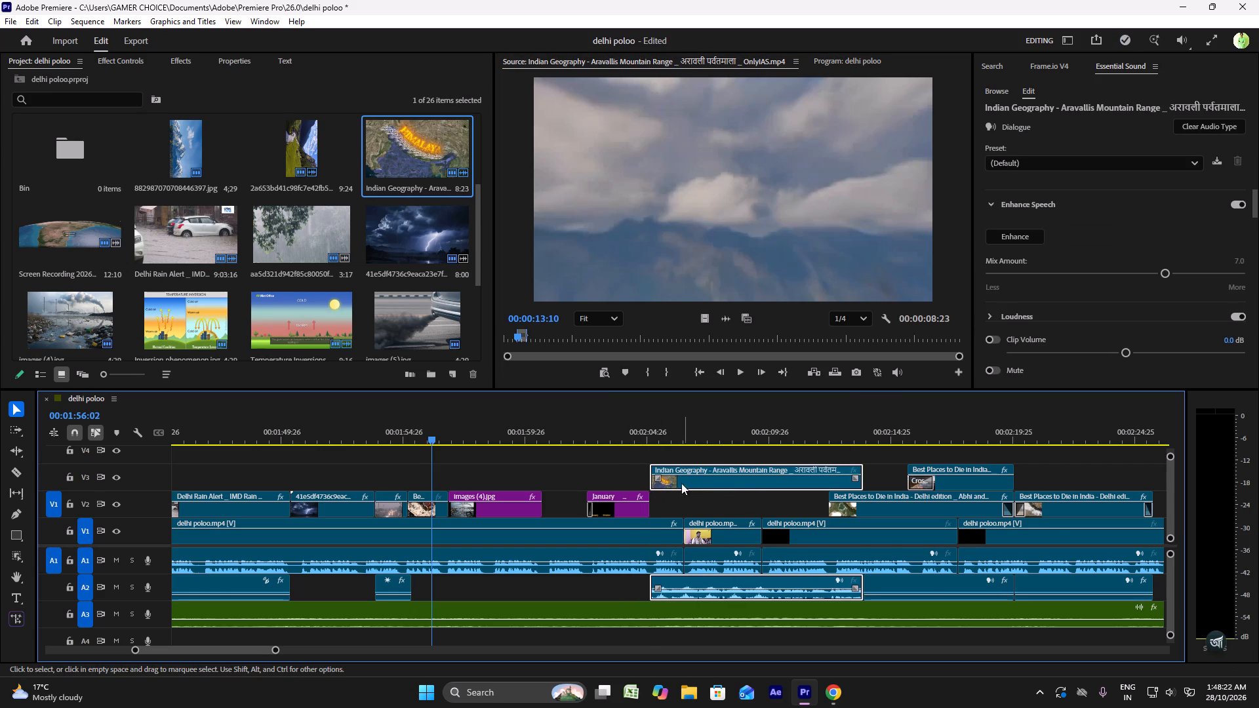
Trim the end of the Indian Geography - Aravallis clip on V3 back to the start of the Best Places clip at about 00:02:12.
left_click_drag(864, 481, 860, 482)
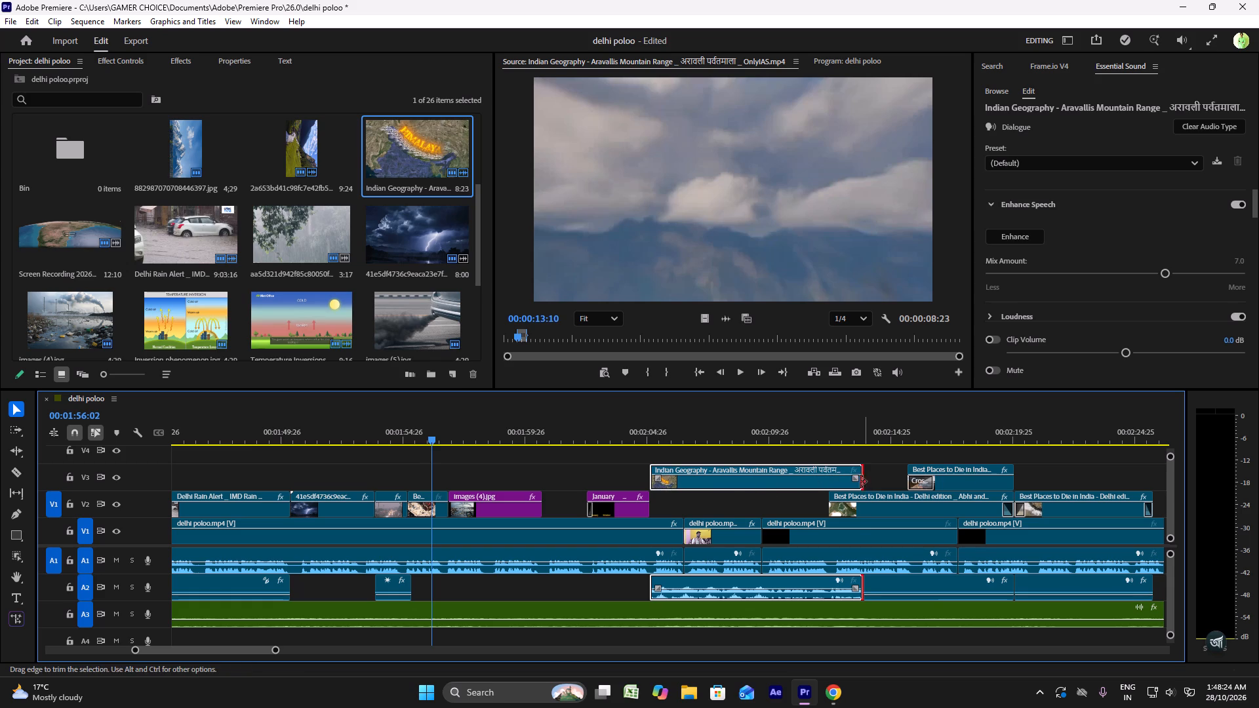
left_click_drag(860, 482, 827, 480)
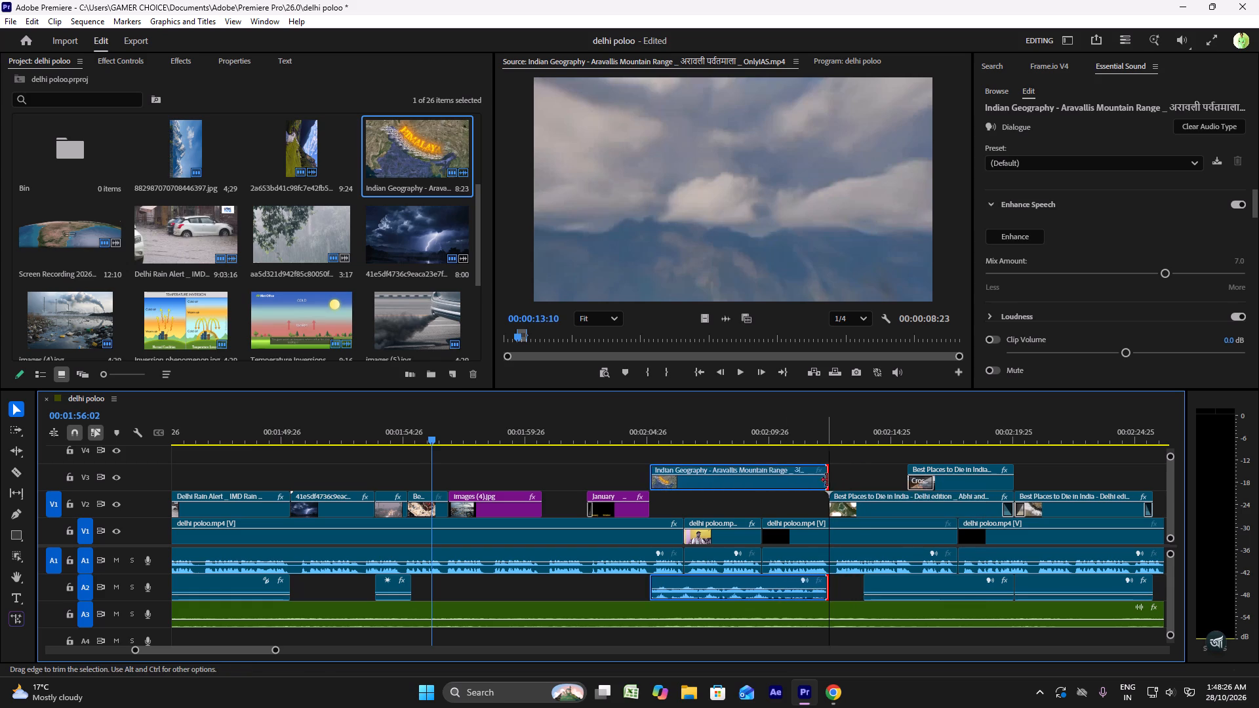
Move the trimmed Indian Geography - Aravallis clip on V3 to start at about 00:02:07 and play that section to check its timing.
left_click_drag(759, 487, 803, 483)
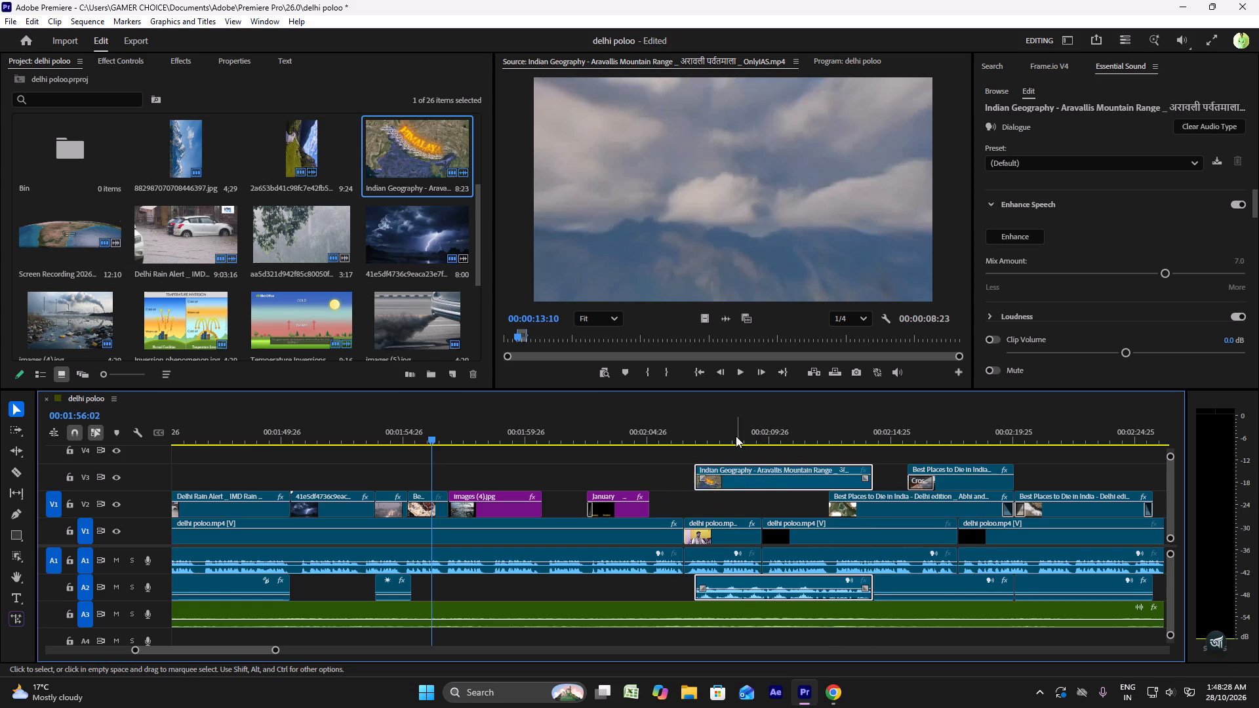
left_click(684, 428)
key("space")
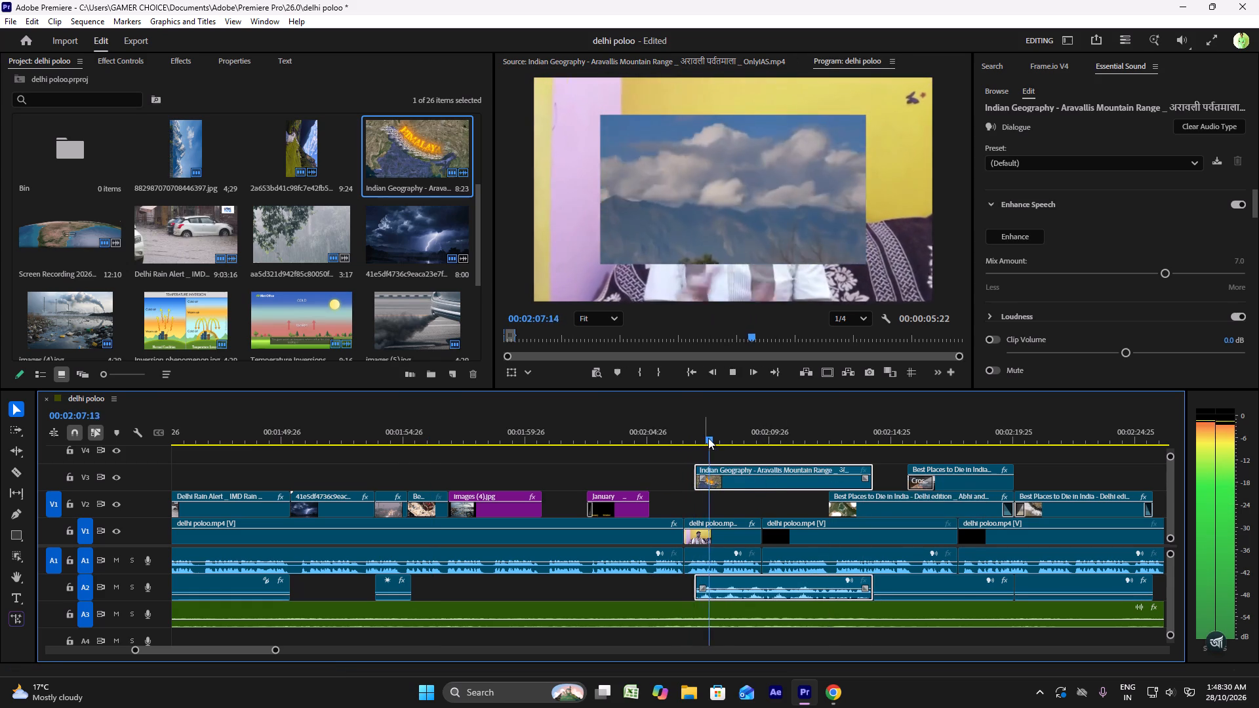
key("space")
Trim the start of the Indian Geography - Aravallis clip on V3 slightly and move it to start at the playhead, 00:02:08:03.
left_click_drag(696, 481, 706, 481)
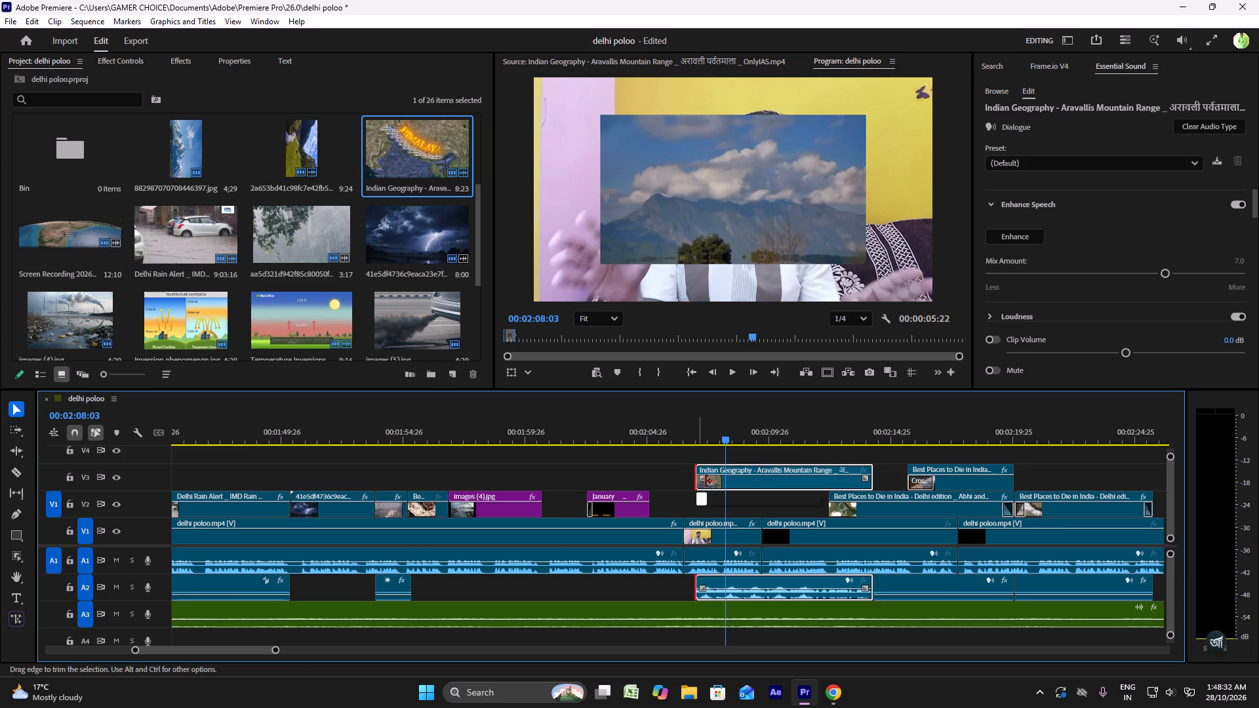
left_click_drag(706, 481, 713, 481)
left_click_drag(749, 481, 786, 481)
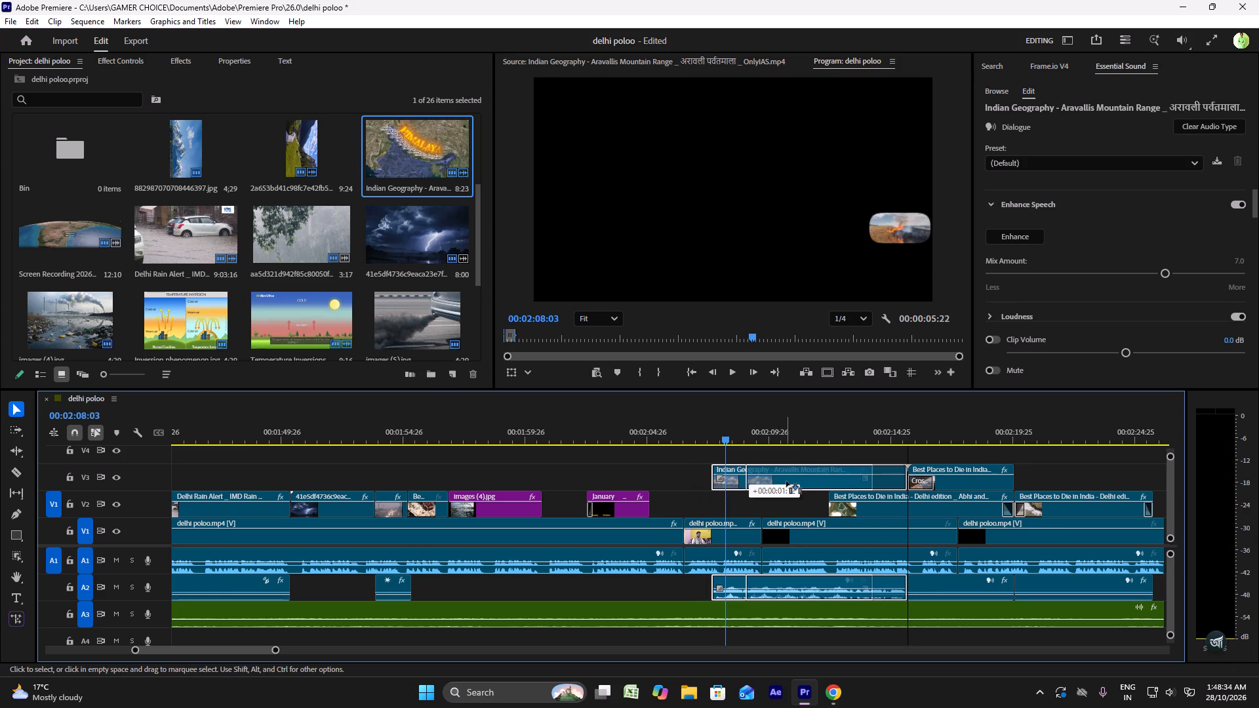
left_click_drag(786, 481, 759, 481)
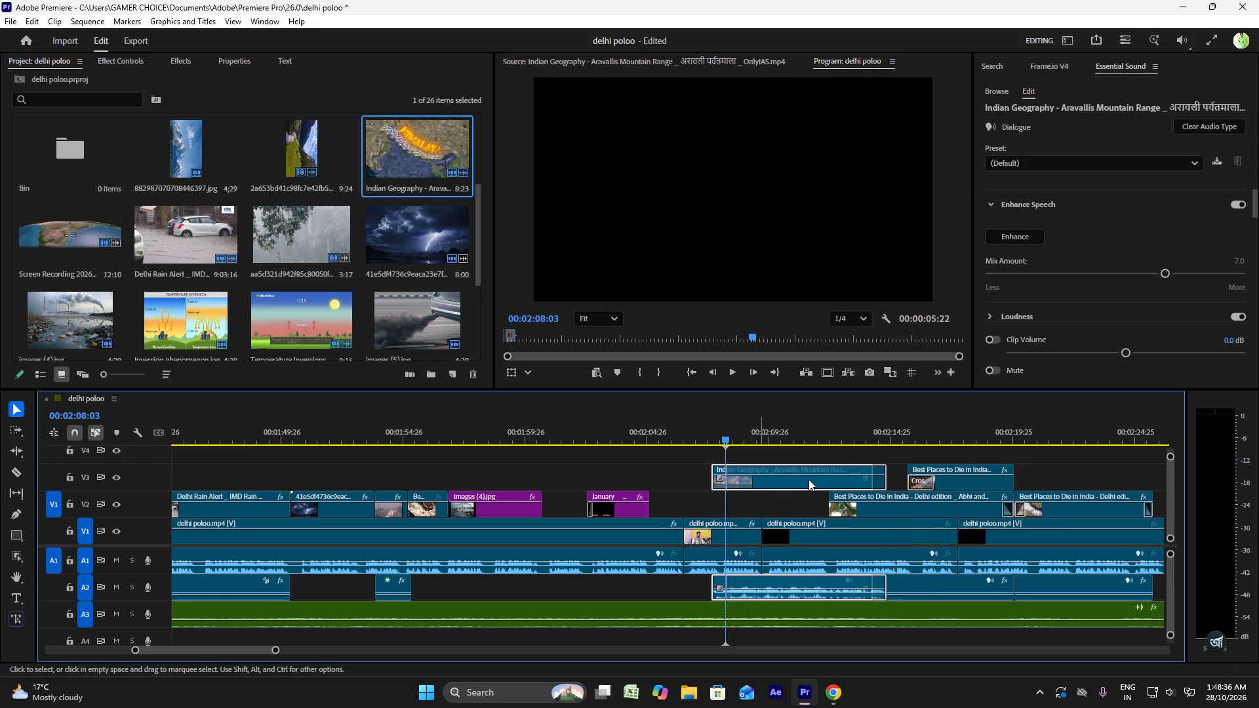
Trim the end of the Indian Geography - Aravallis clip on V3 to about 00:02:11:18 and move it to start at 00:02:09:18.
left_click_drag(890, 476, 830, 473)
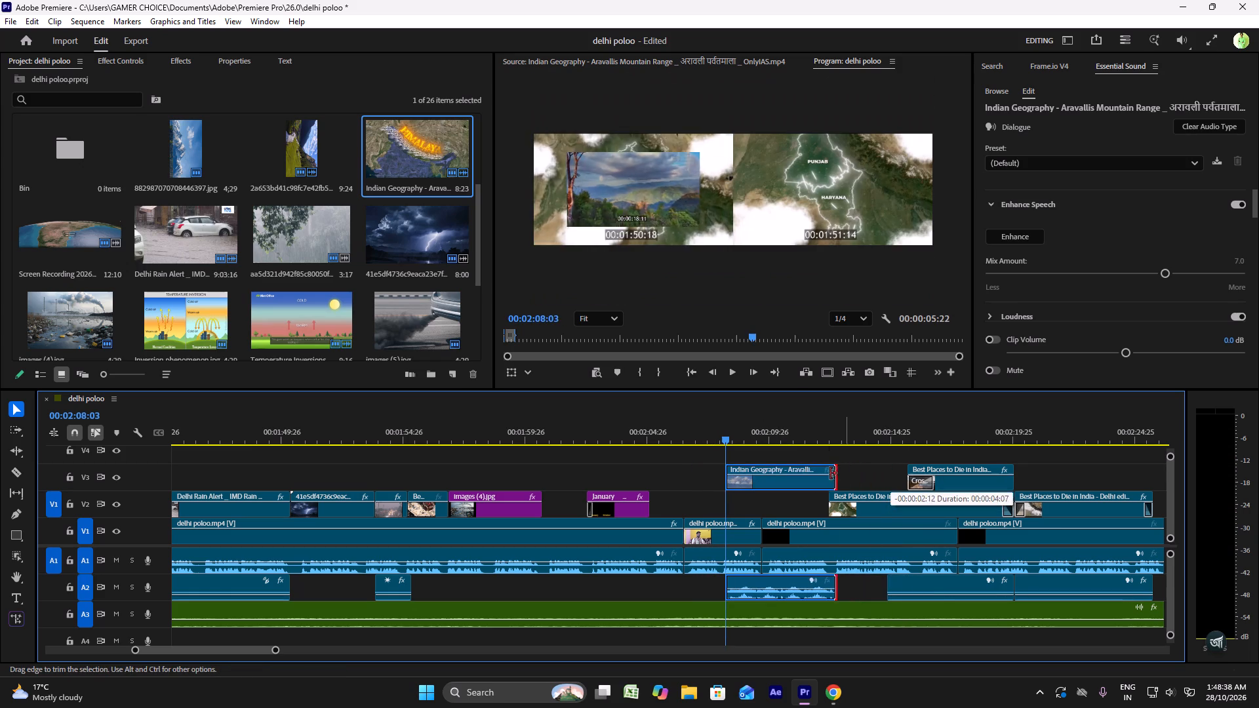
left_click_drag(830, 473, 815, 473)
left_click_drag(776, 479, 788, 496)
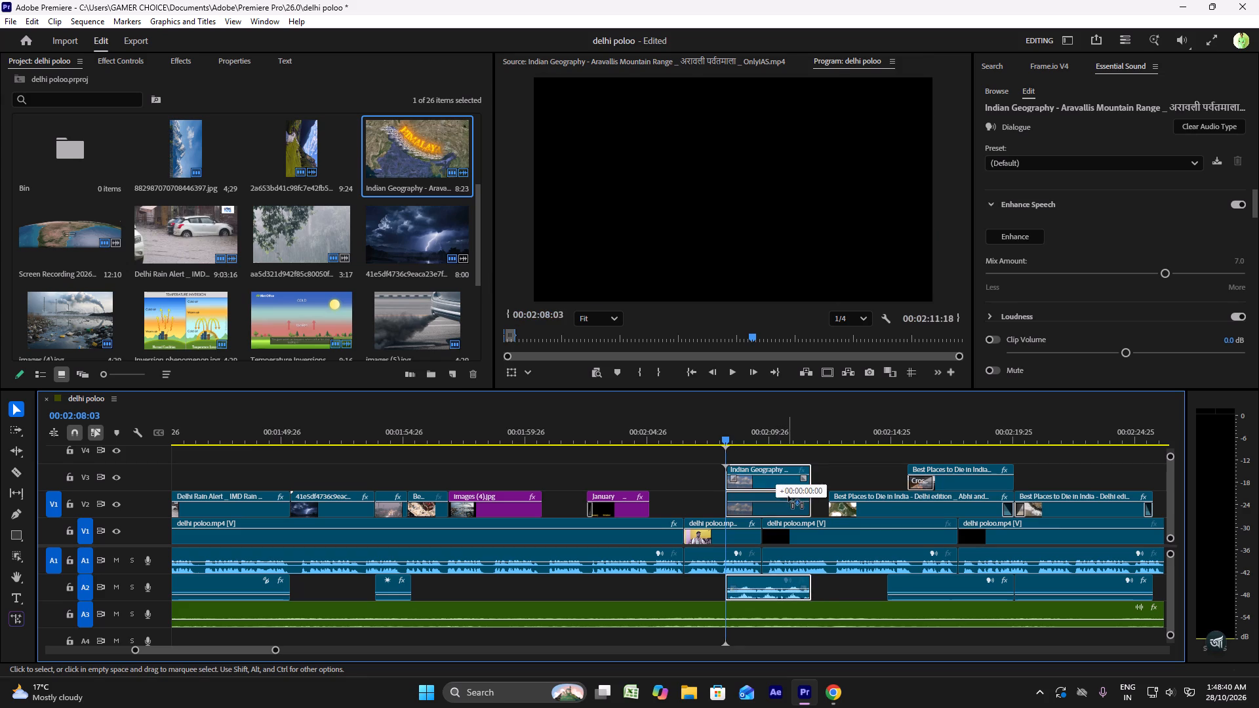
left_click_drag(788, 496, 809, 503)
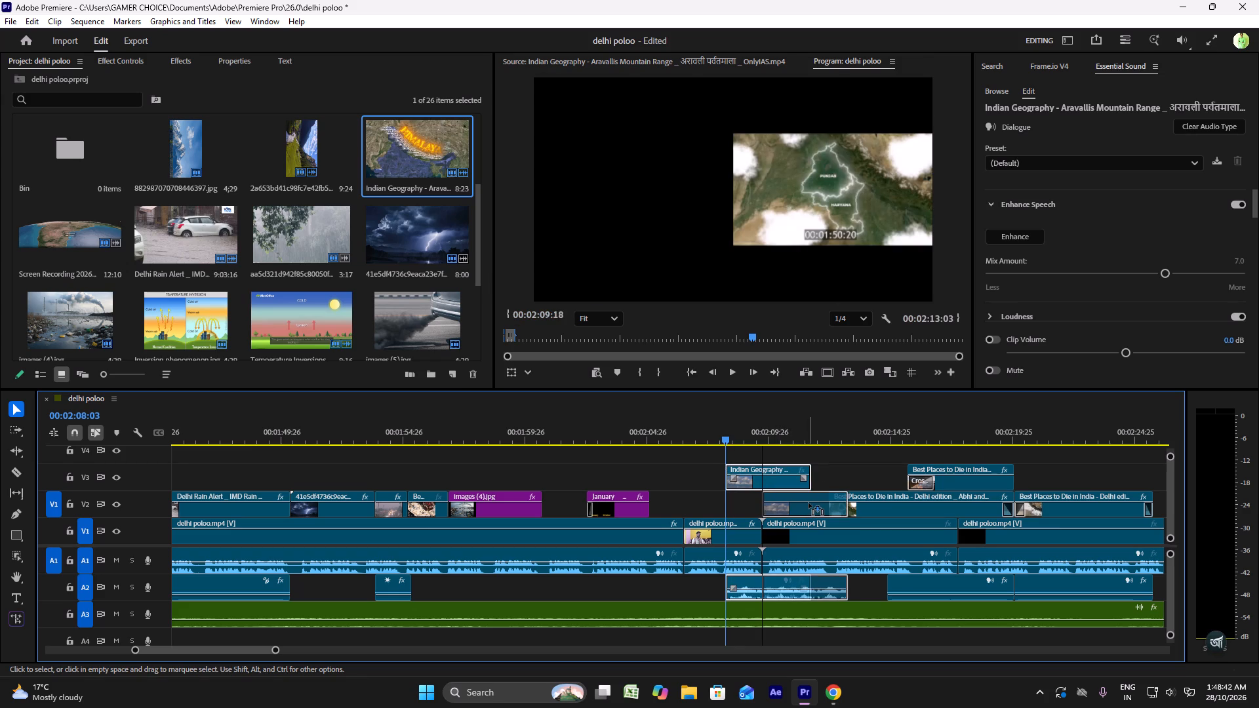
left_click_drag(809, 503, 807, 476)
Trim the Aravallis clip's end to the start of the Best Places clip and move it down into the gap on V2.
left_click_drag(850, 473, 833, 474)
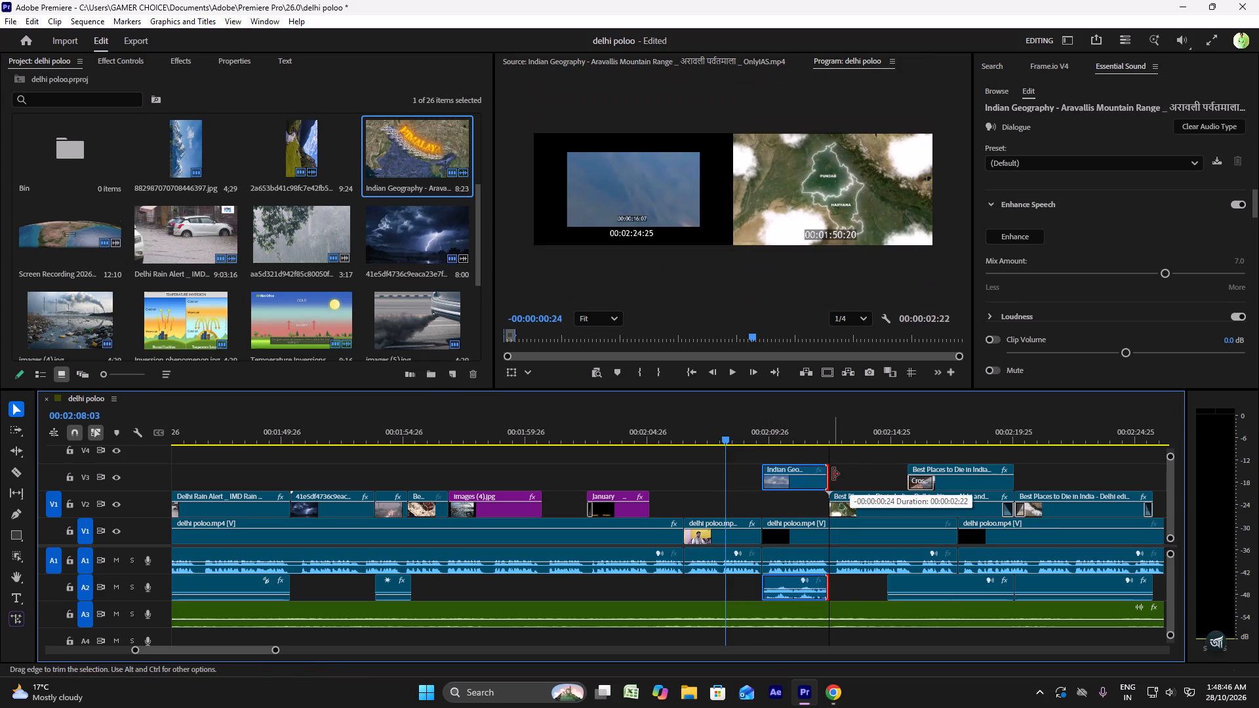
left_click_drag(833, 474, 831, 474)
left_click_drag(788, 481, 791, 498)
Play the sequence from about 00:02:10 to check the Aravallis clip and its transition into the Best Places clip.
left_click(778, 446)
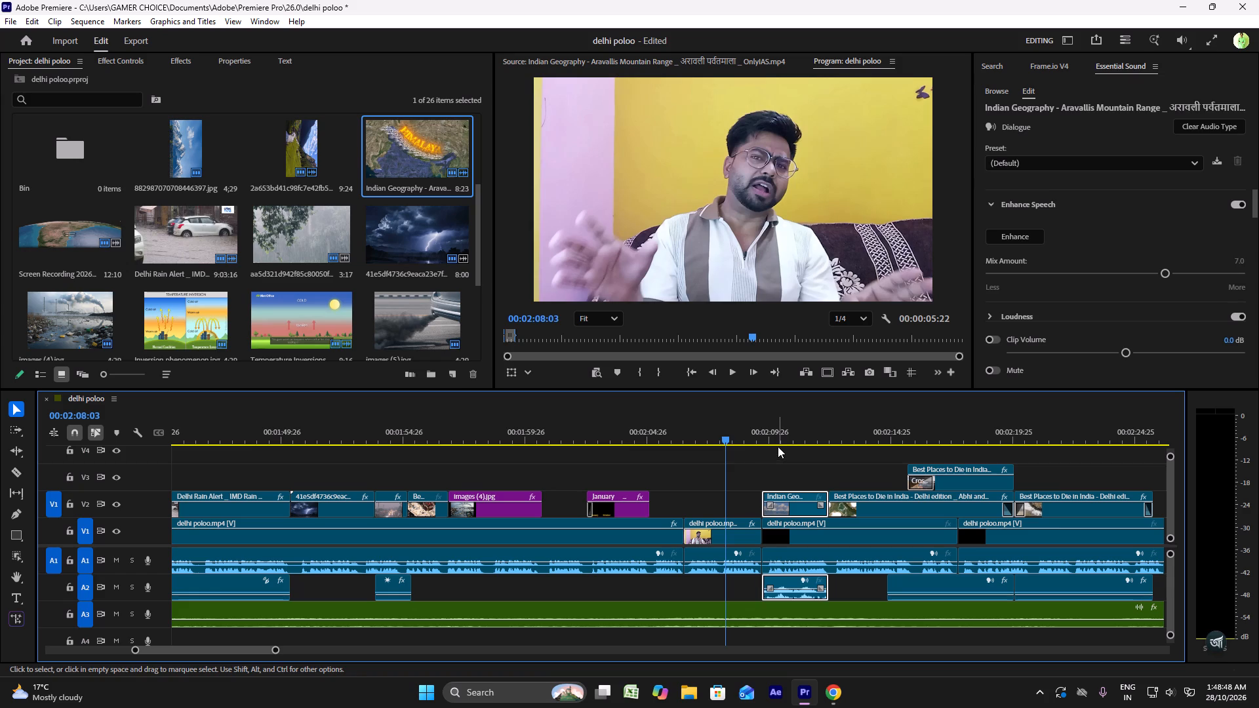
left_click(777, 441)
key("space")
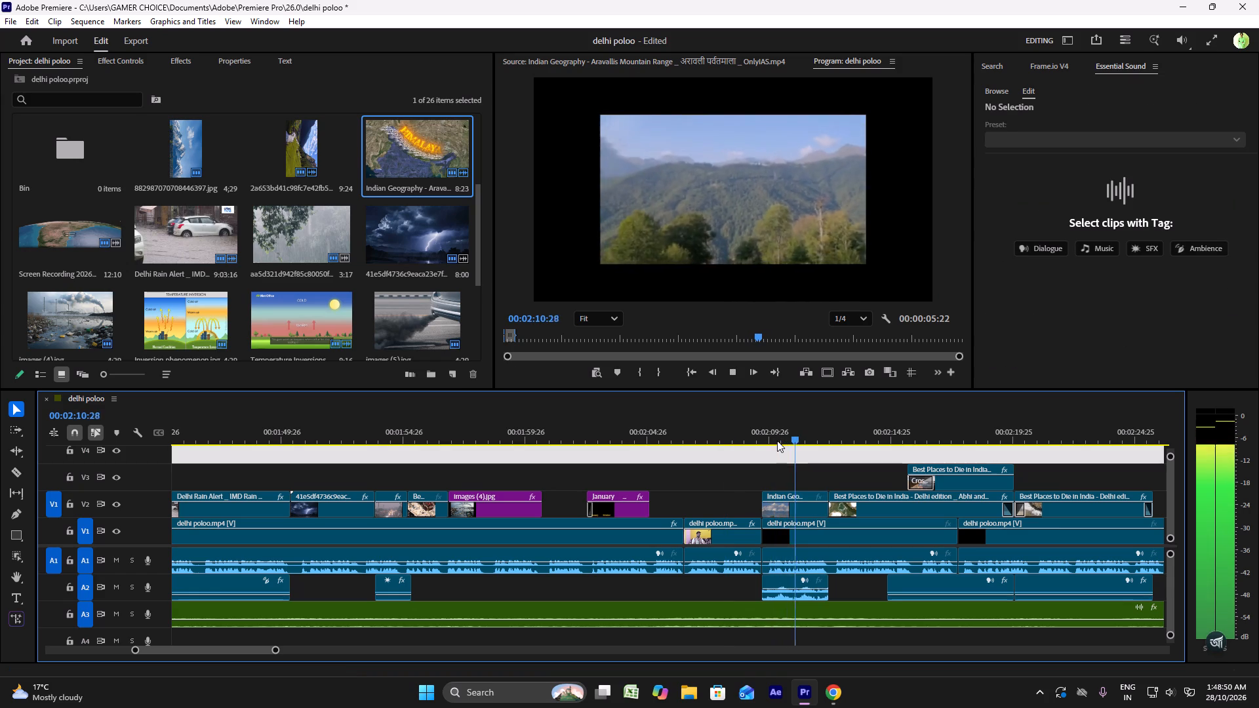
key("space")
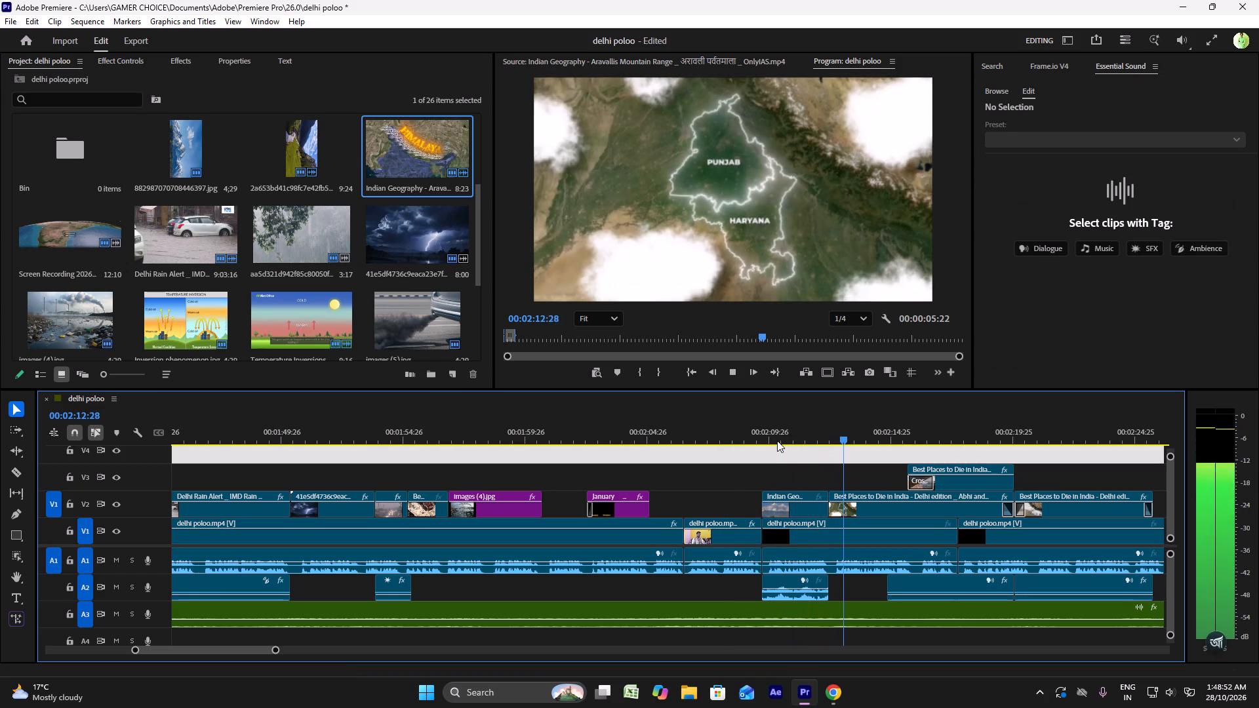
Scale the Aravallis clip on V2 to 156 so it fills the frame, and play it back.
left_click(777, 441)
left_click(784, 513)
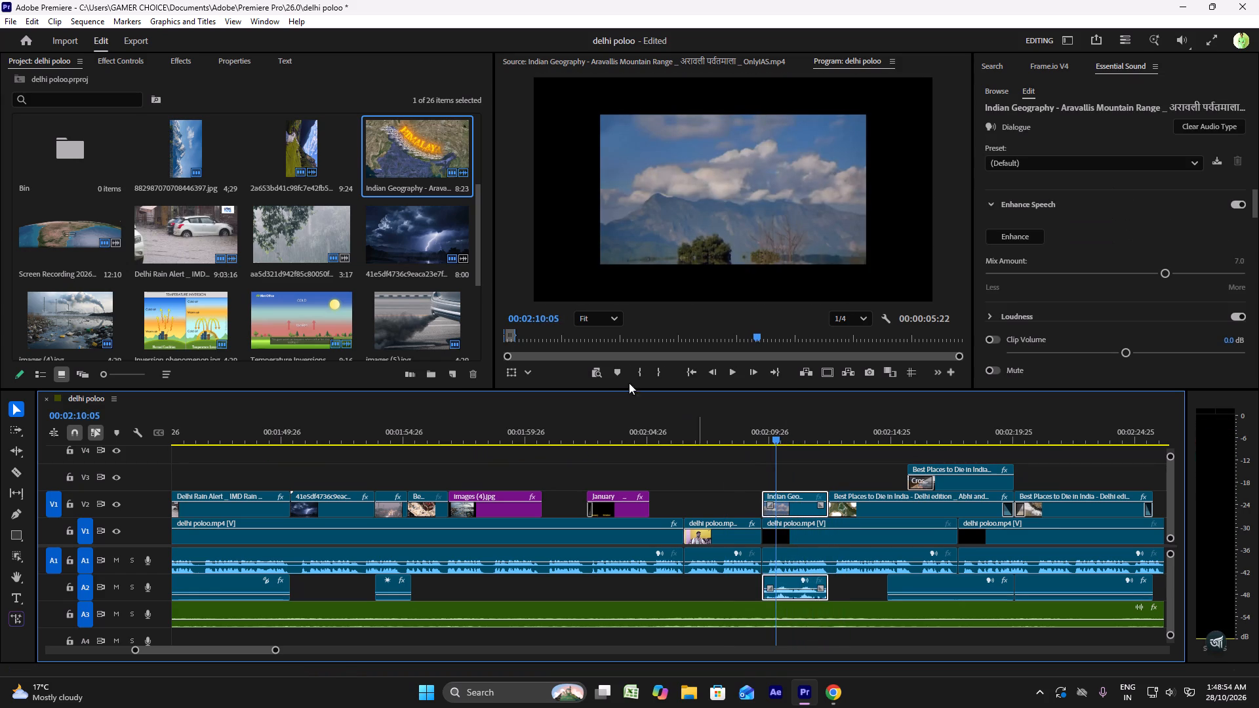
left_click(106, 58)
left_click_drag(159, 156, 161, 156)
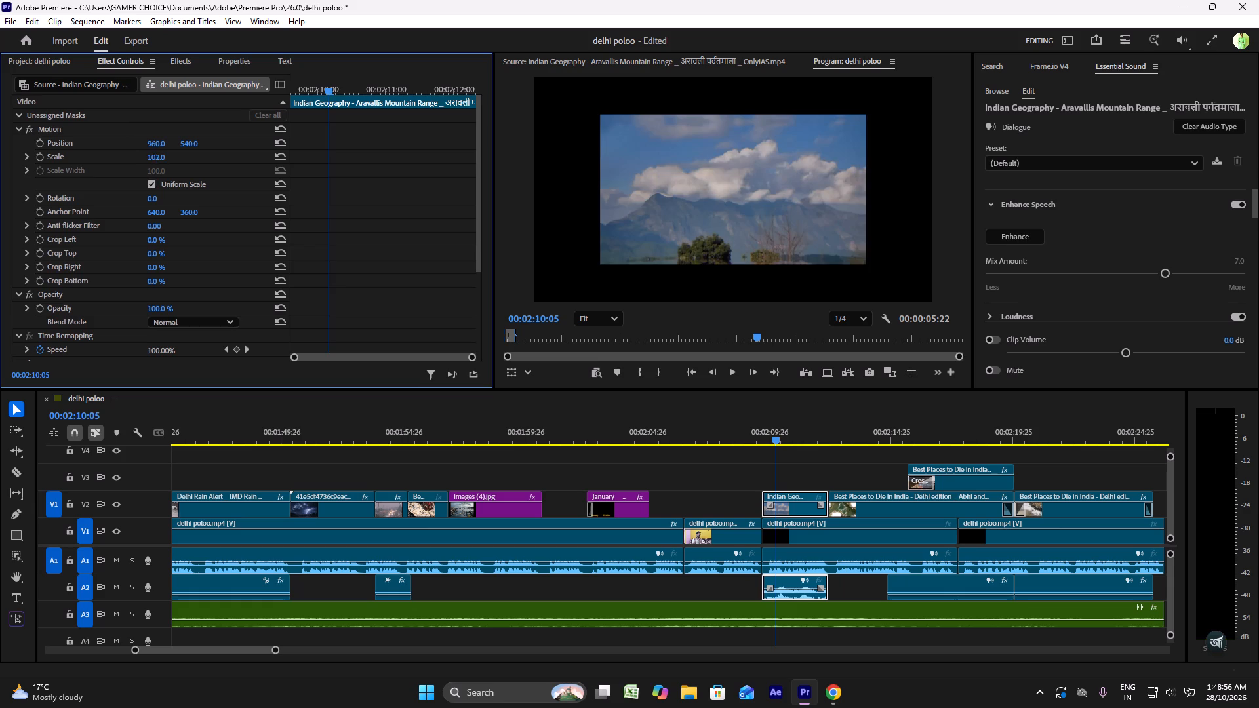
left_click_drag(161, 156, 202, 164)
key("space")
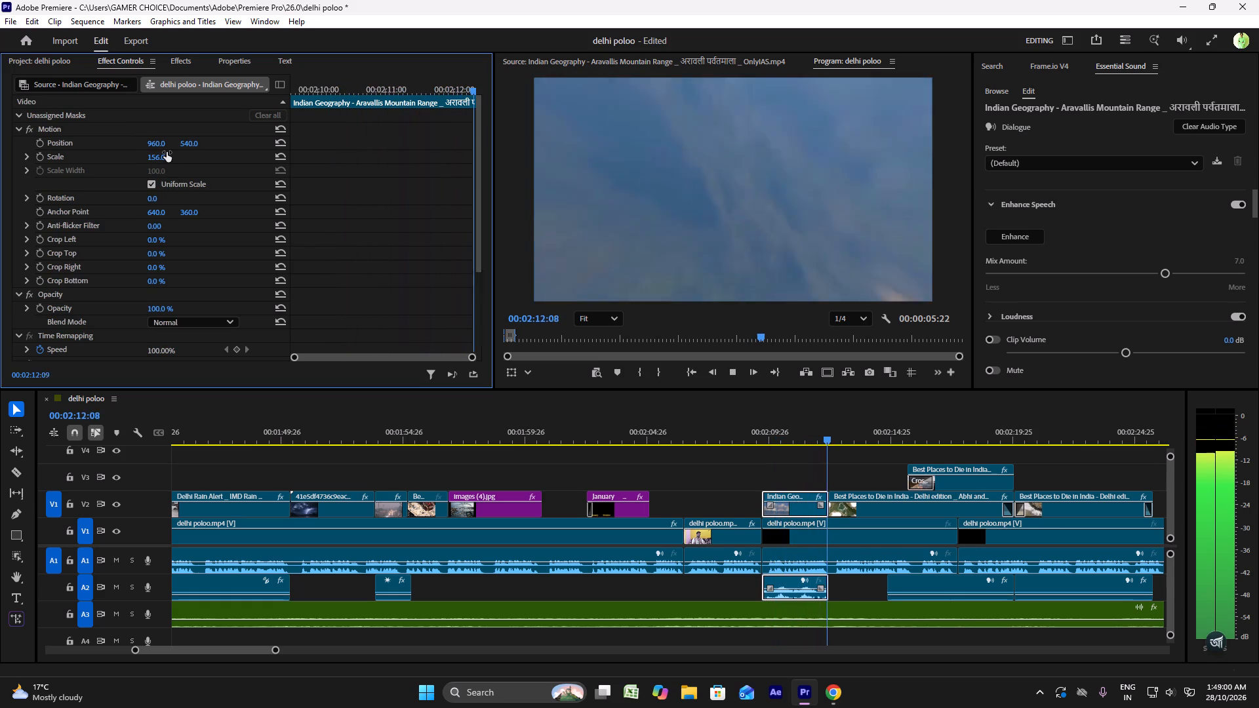
key("space")
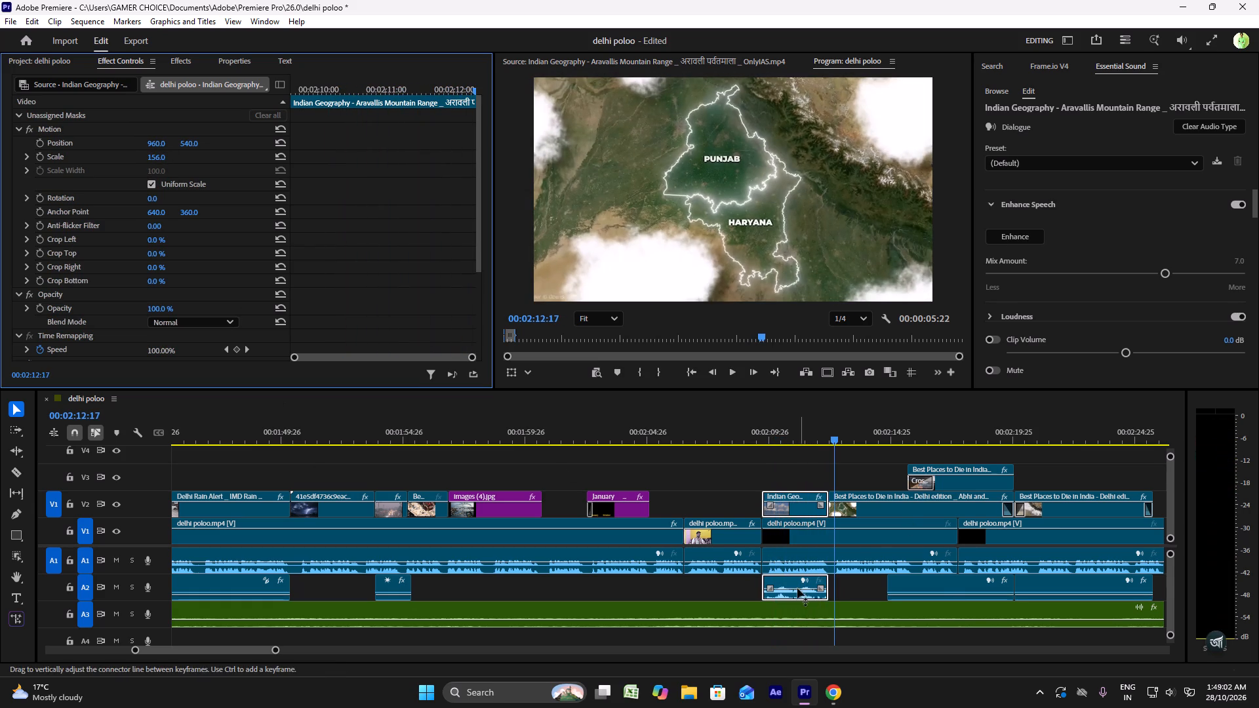
Lower the volume level of the Aravallis clip's audio on A2.
left_click(795, 583)
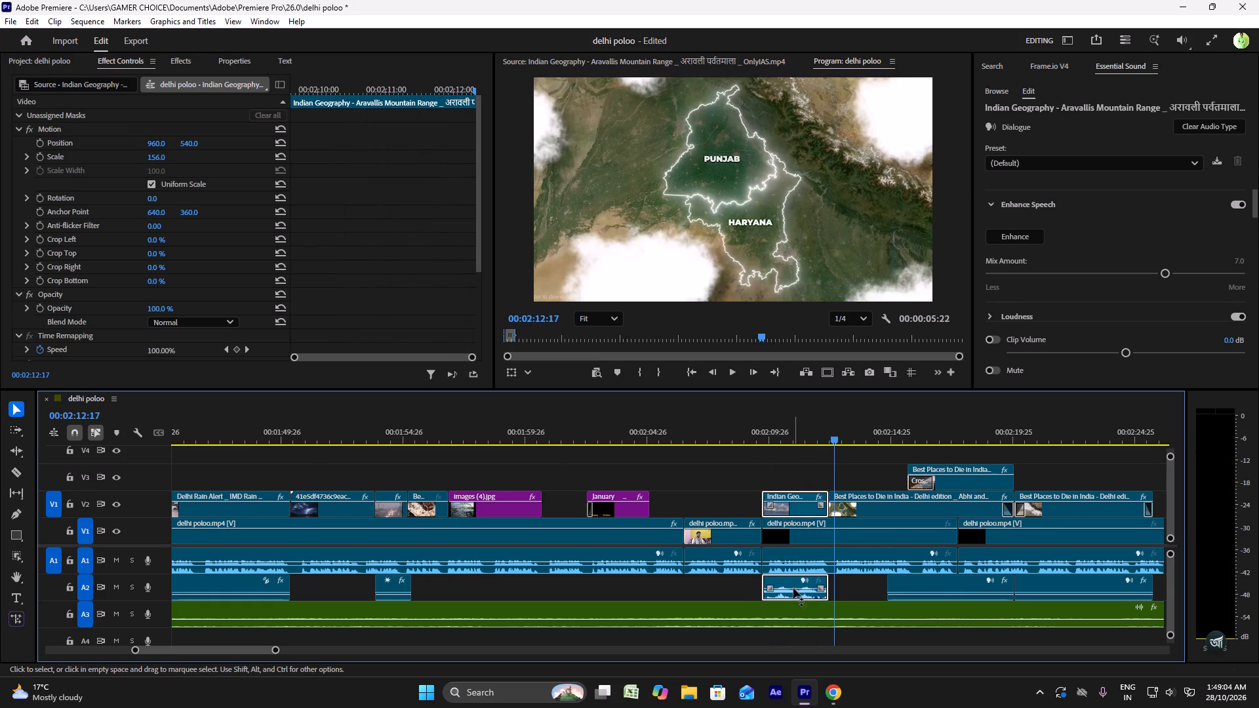
left_click_drag(793, 589, 791, 606)
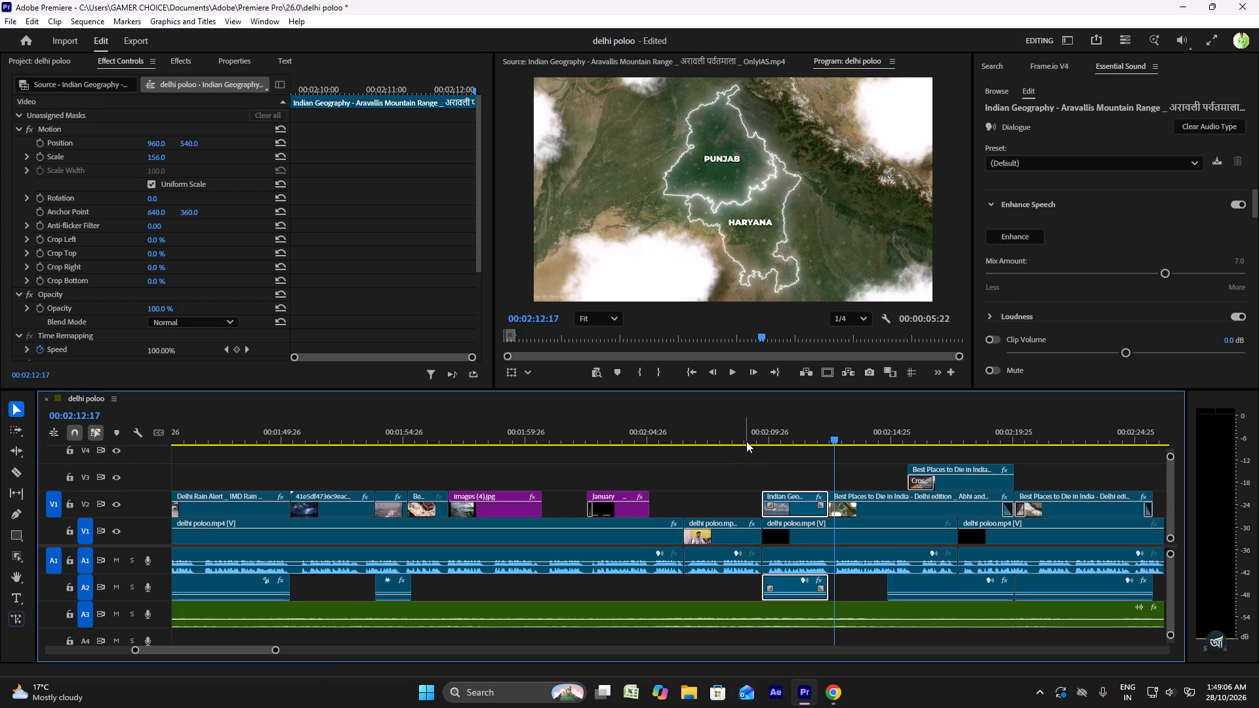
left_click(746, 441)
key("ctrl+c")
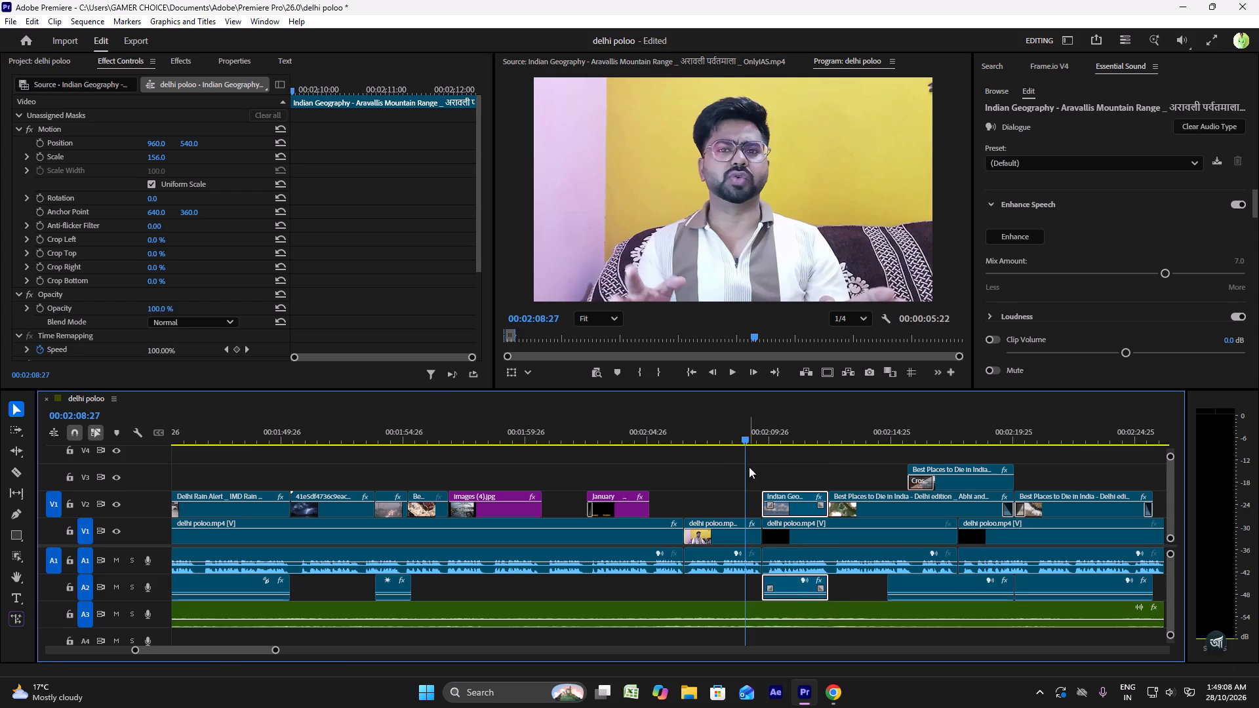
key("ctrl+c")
Copy the 4K Film Burn Transition clip from V3 at about 00:02:57 and place the copy on V3 at the Aravallis clip's start.
scroll(484, 482, "down", 4, "alt")
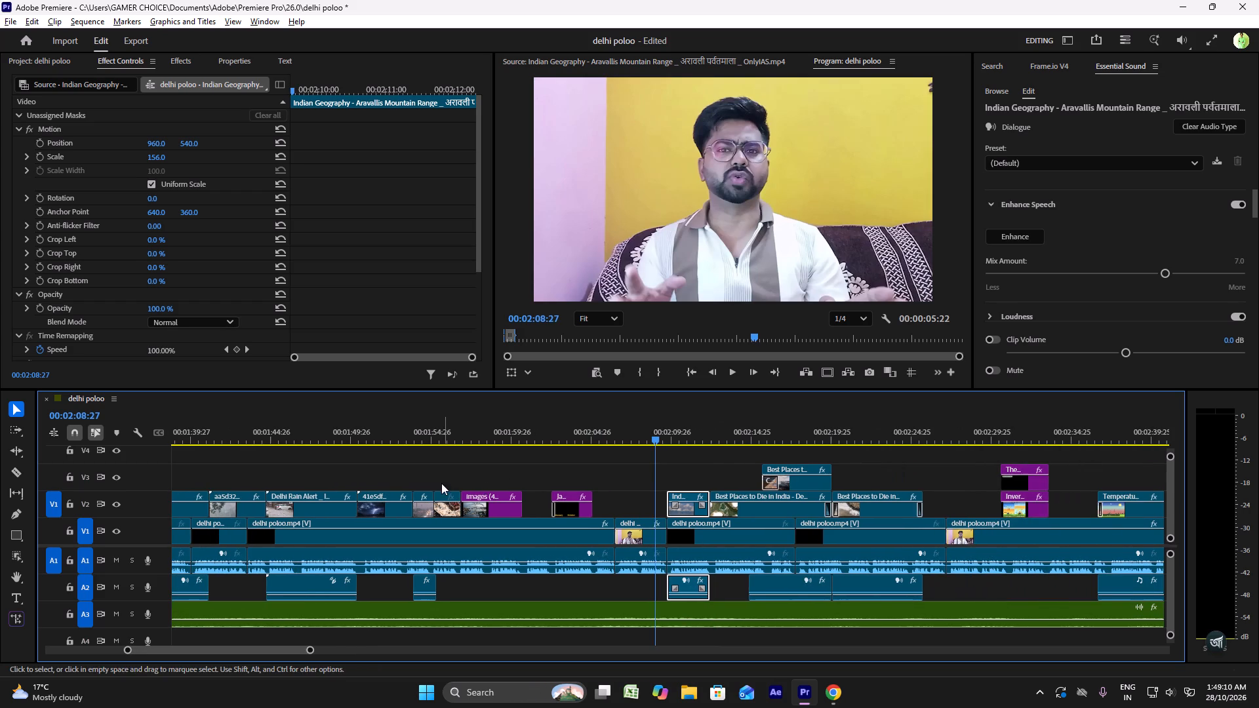
scroll(709, 483, "down", 4, "alt")
scroll(395, 482, "down", 2, "alt")
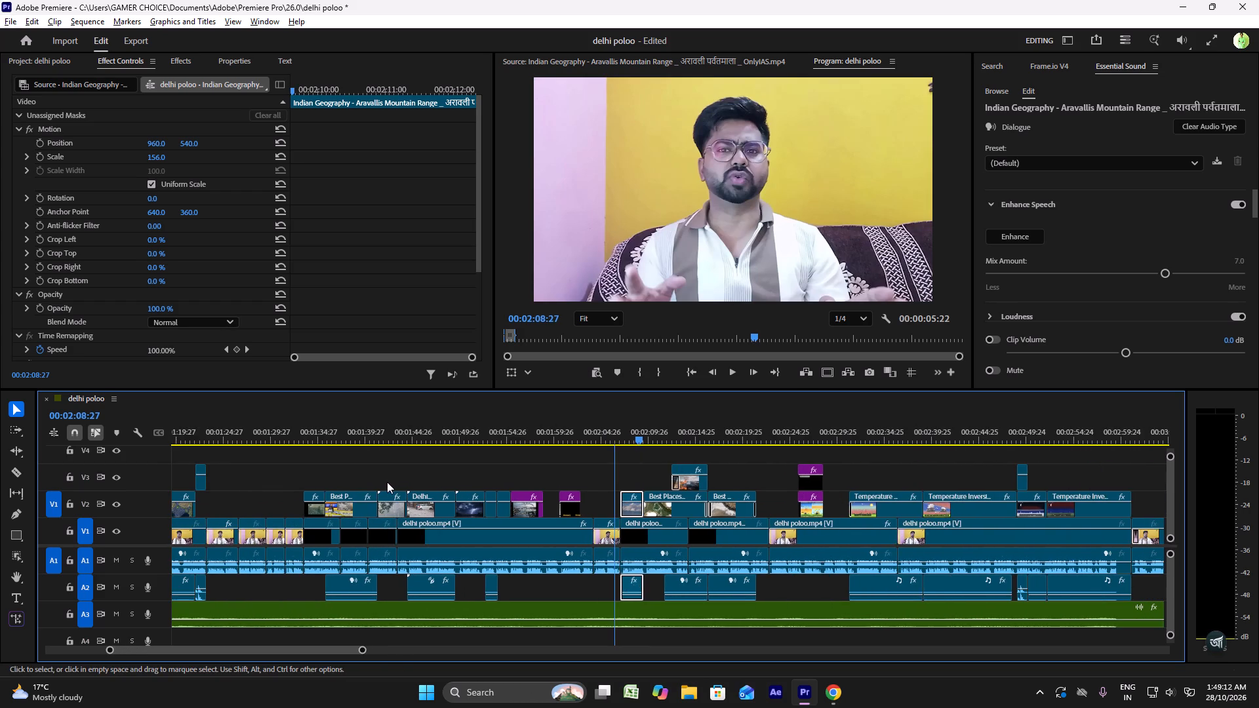
scroll(349, 477, "down", 3, "alt")
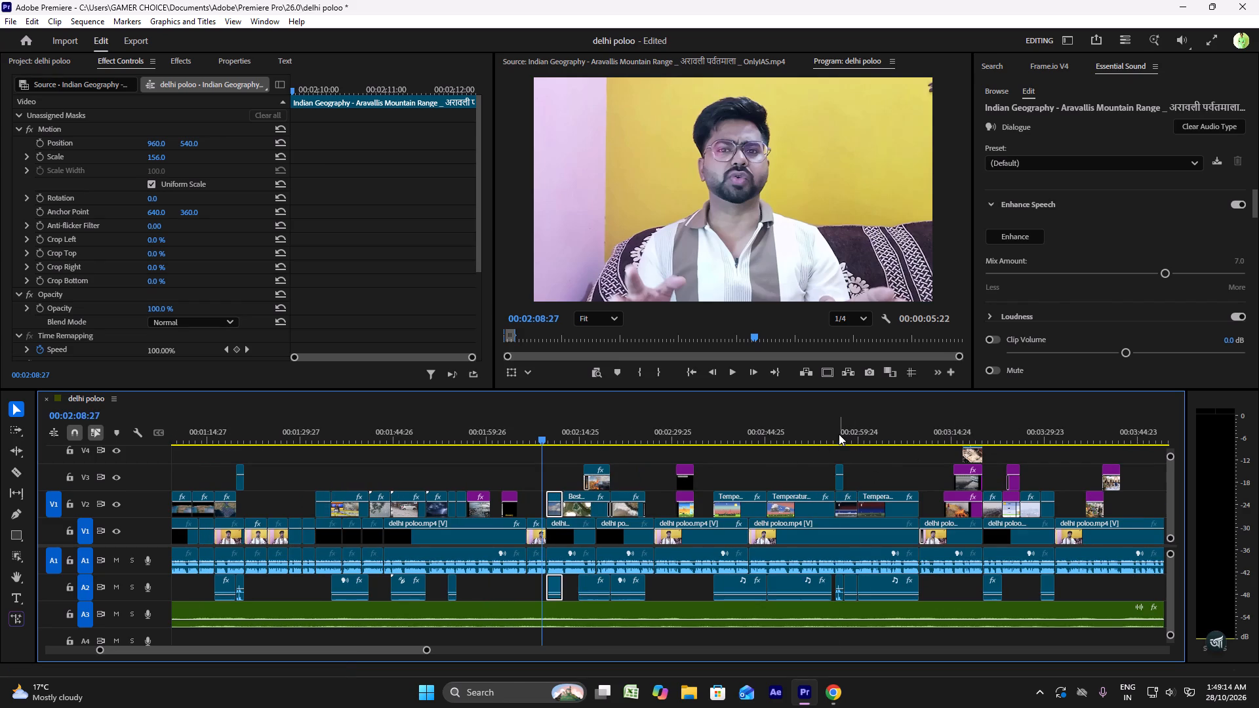
left_click(839, 434)
left_click_drag(839, 434, 845, 434)
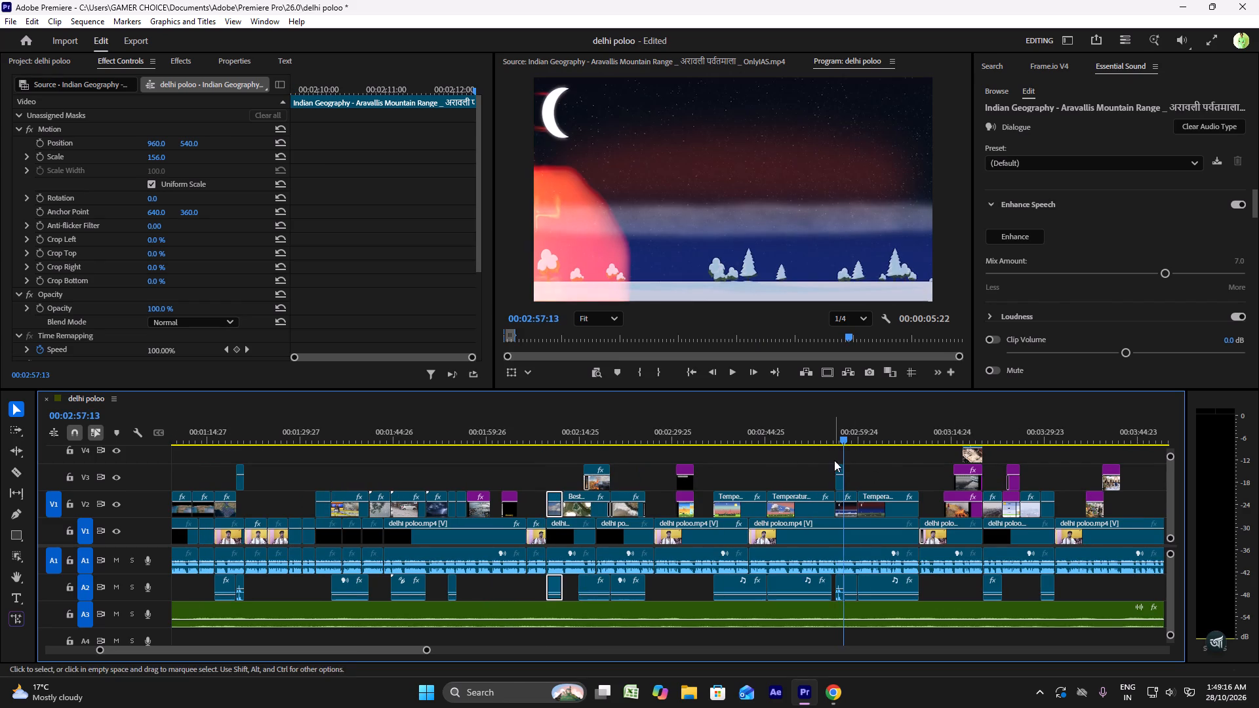
left_click(841, 473)
key("ctrl+c")
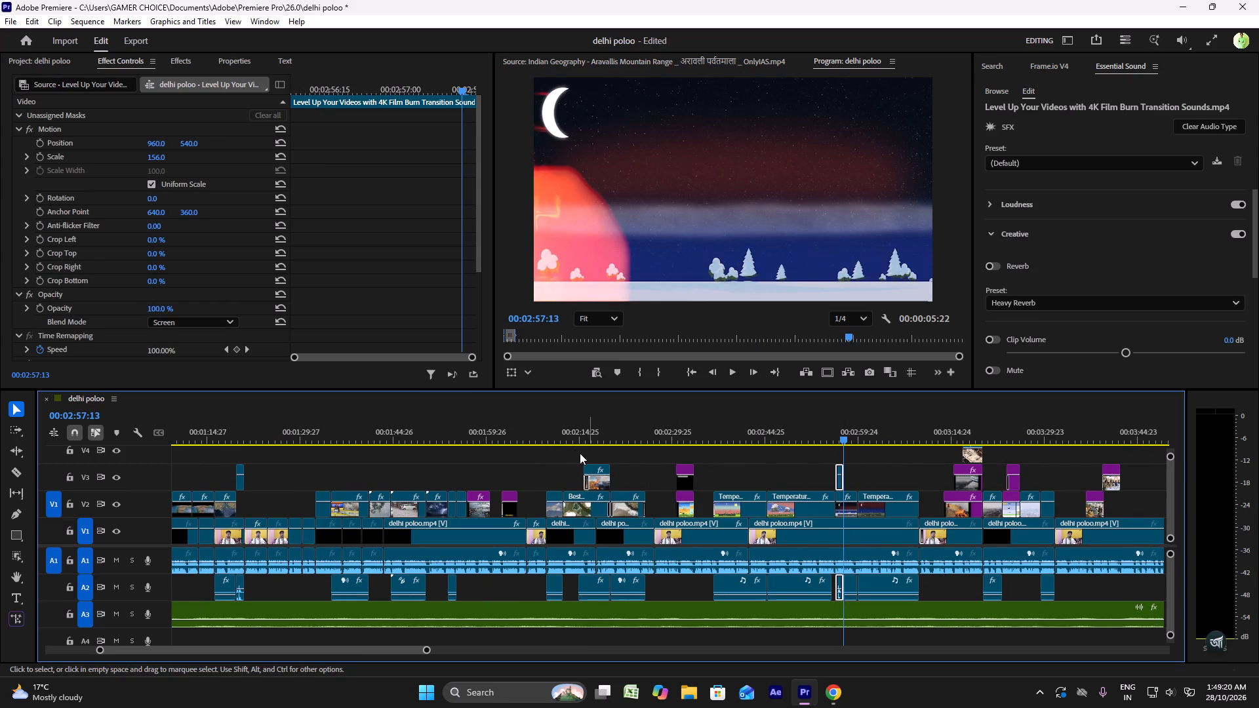
scroll(542, 463, "up", 4, "ctrl")
scroll(542, 463, "down", 4, "ctrl")
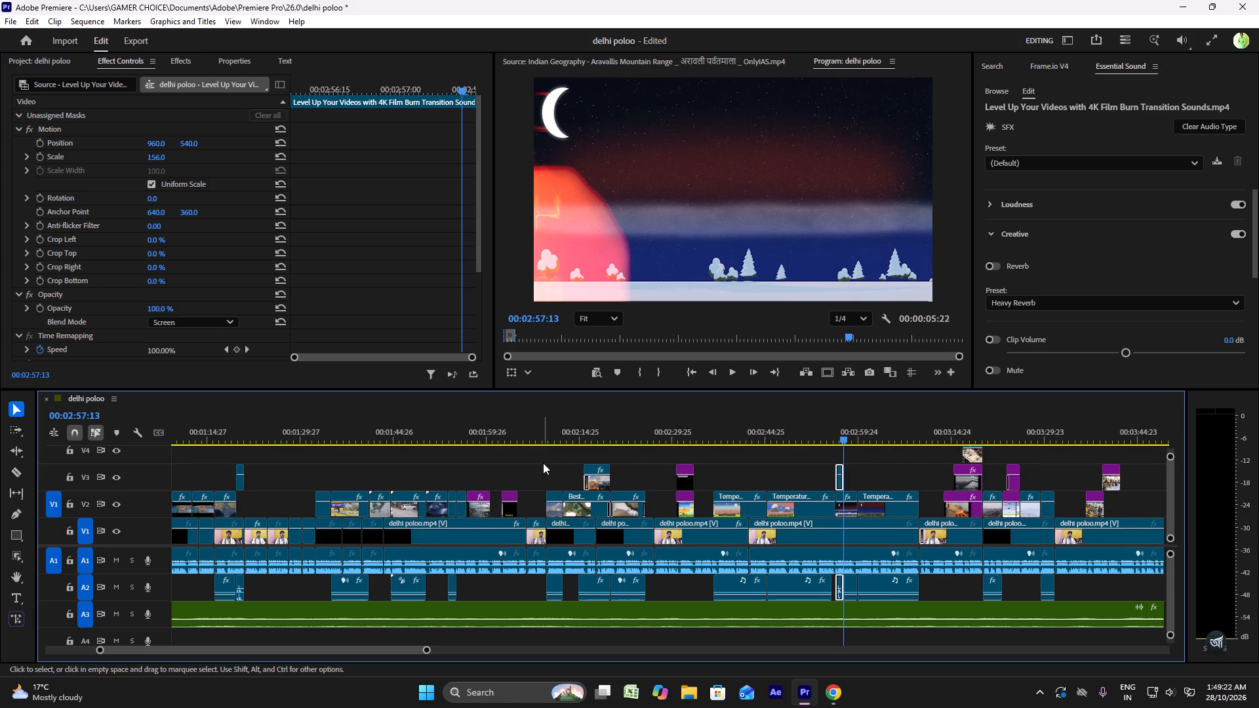
scroll(543, 463, "up", 8, "alt")
left_click(545, 436)
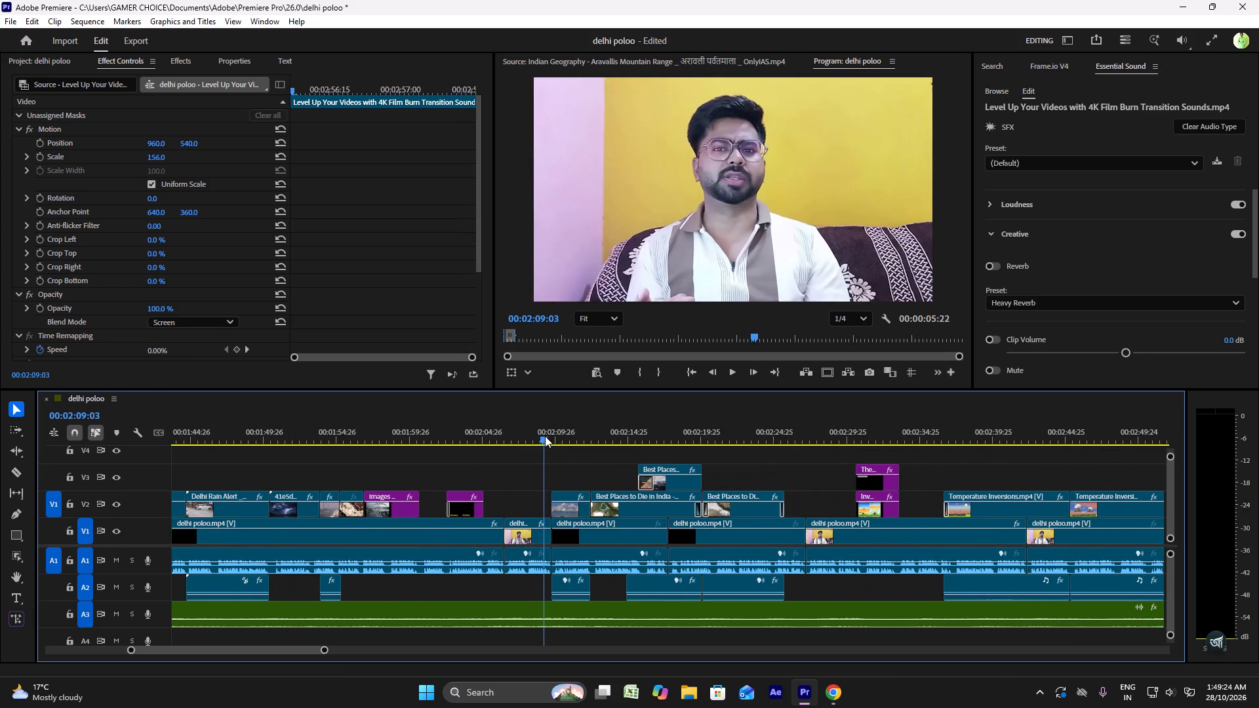
left_click(521, 435, "ctrl")
key("ctrl+c")
key("ctrl+c")
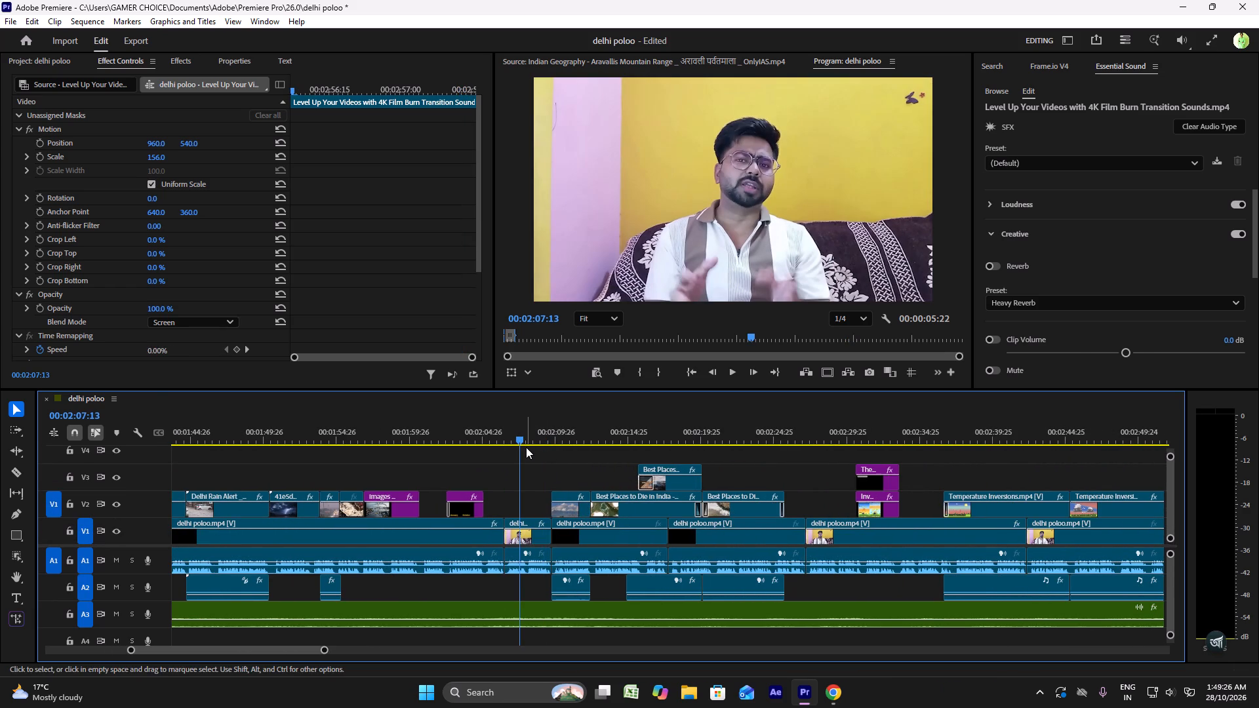
key("ctrl+v")
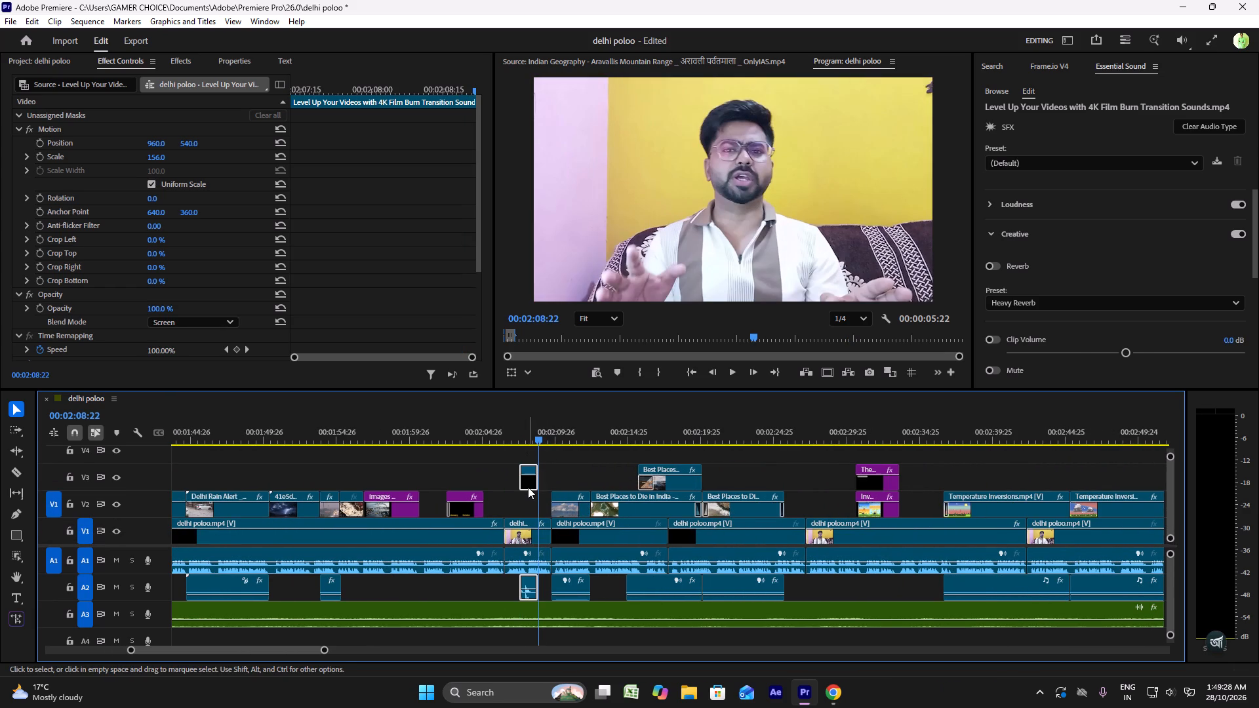
left_click_drag(528, 487, 559, 485)
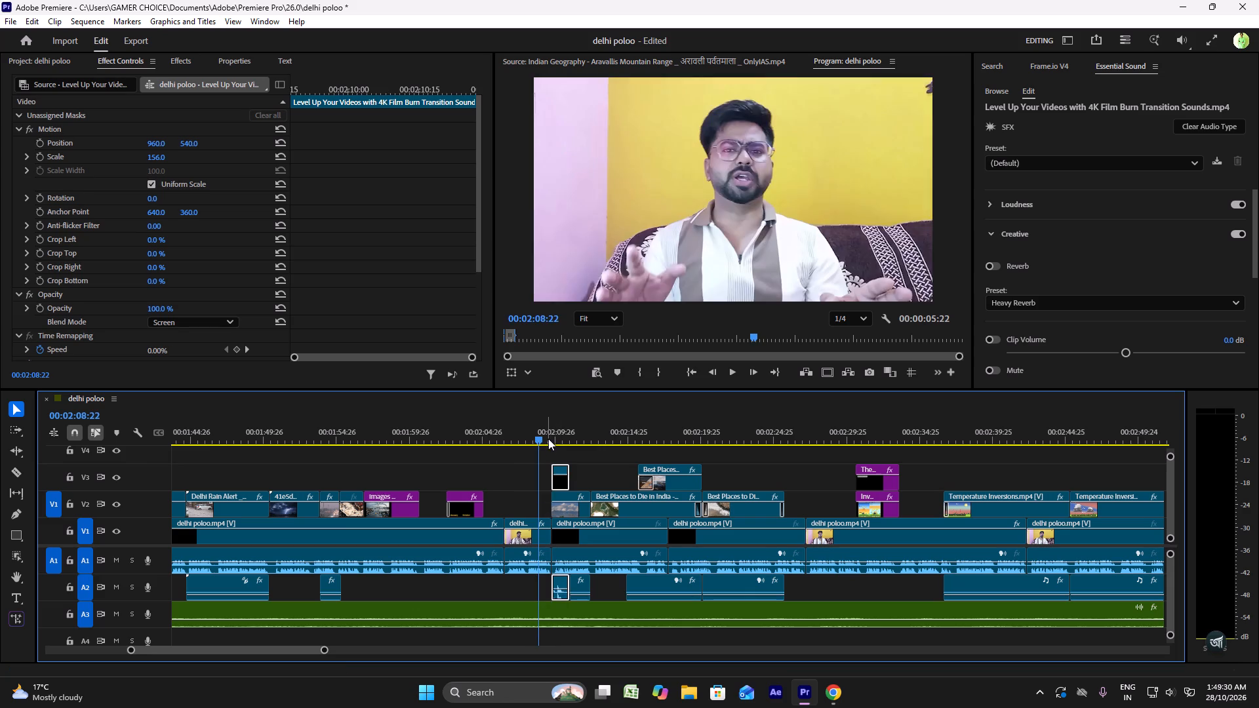
Play the sequence from 00:02:08:22 through the Thermal Inversion graphic to check the transition and the following overlays.
key("space")
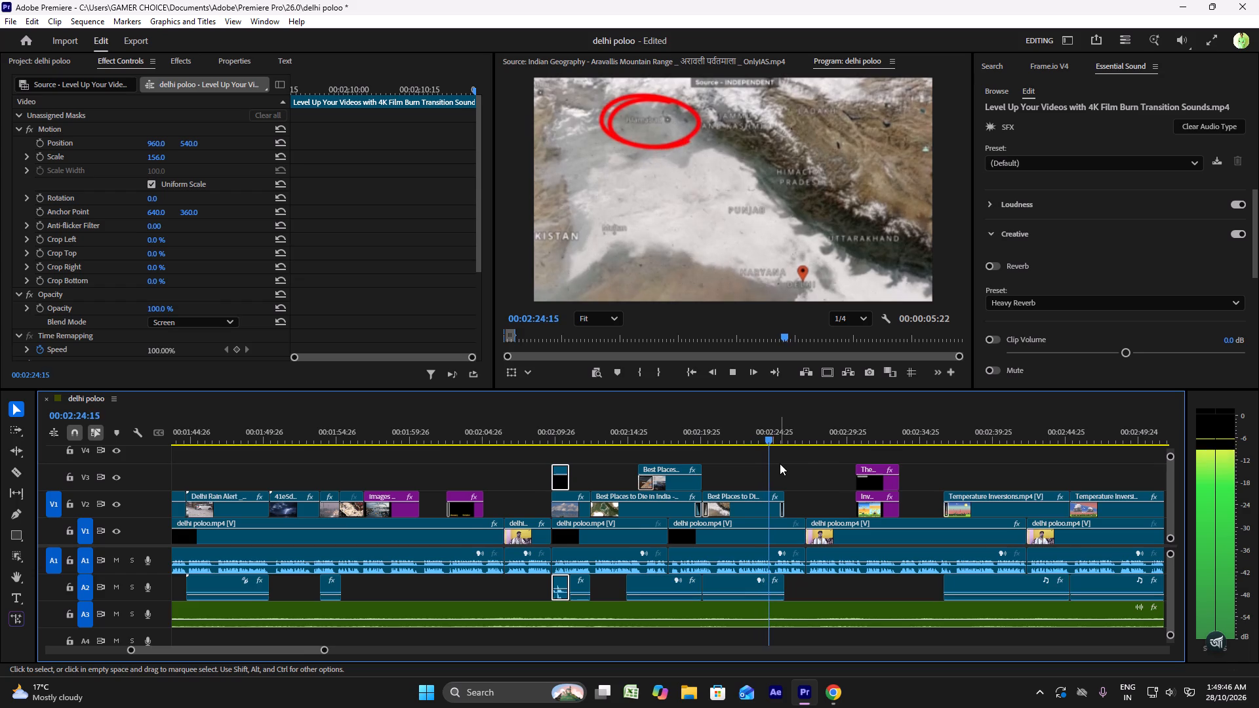
scroll(780, 463, "down", 11)
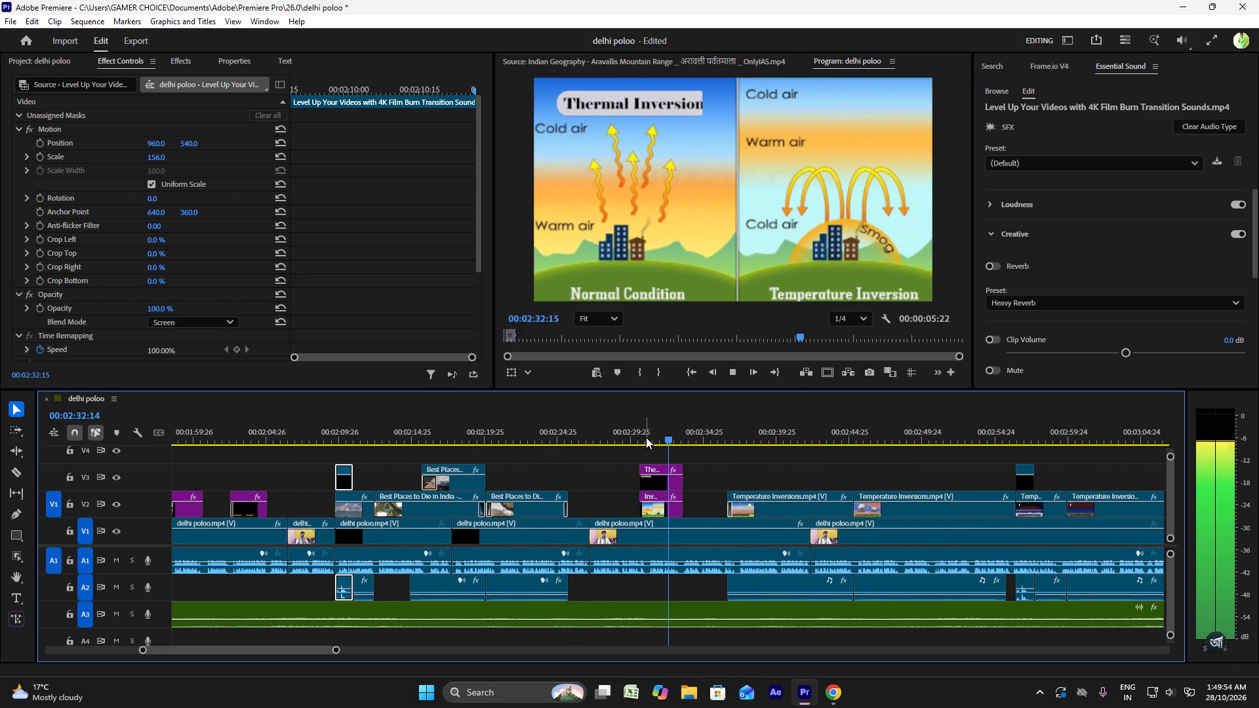
Paste another 4K Film Burn Transition clip and move it to V4 starting at 00:02:29:13, overlapping the Thermal Inversion graphic's start.
left_click(607, 429)
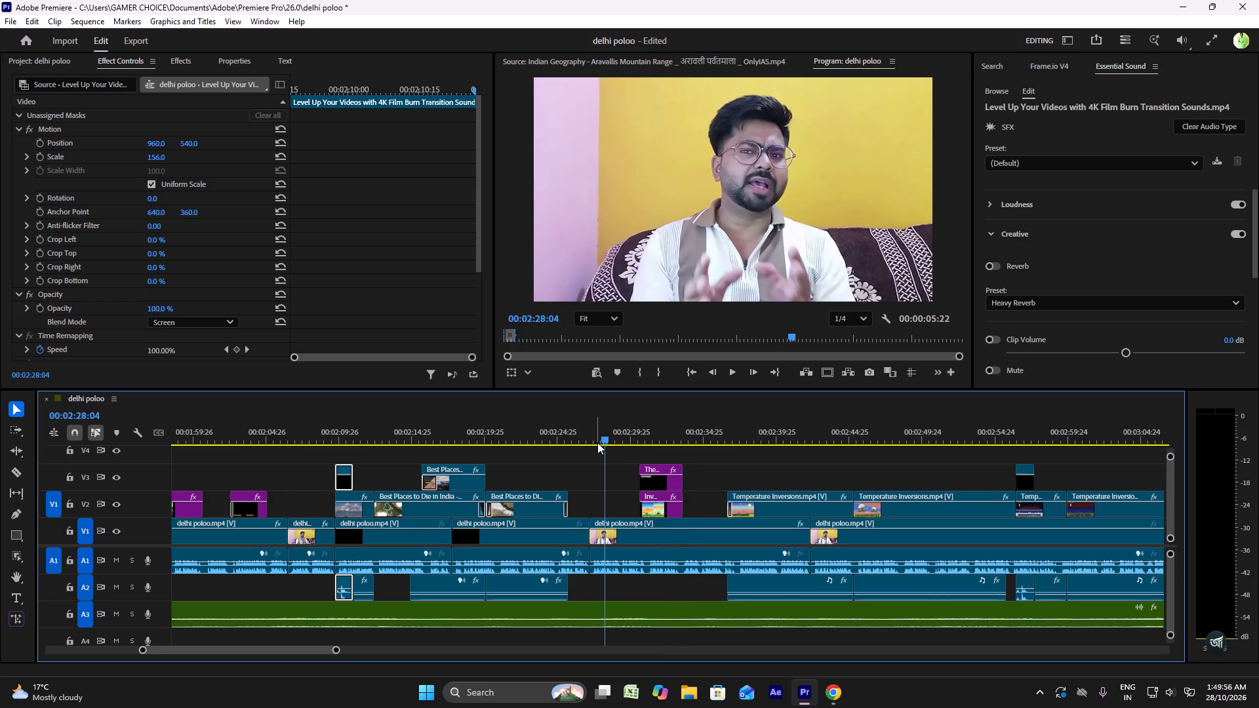
key("ctrl+v")
left_click_drag(613, 485, 631, 483)
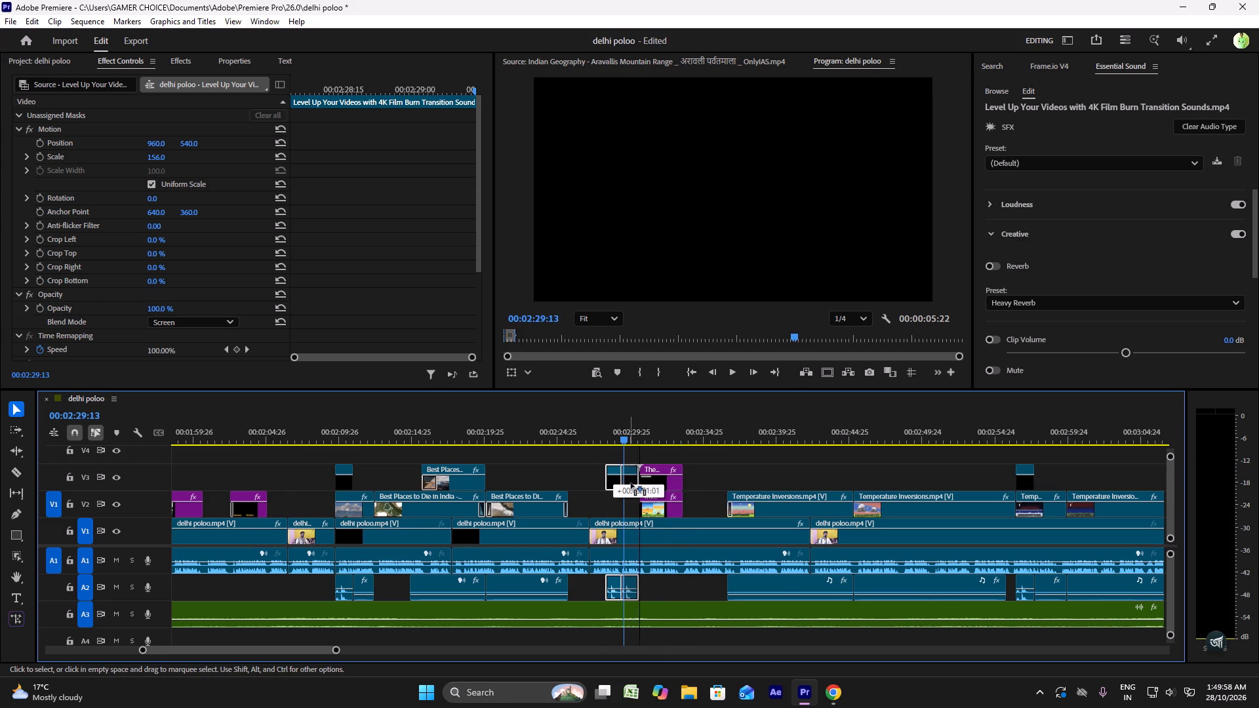
left_click_drag(631, 483, 644, 454)
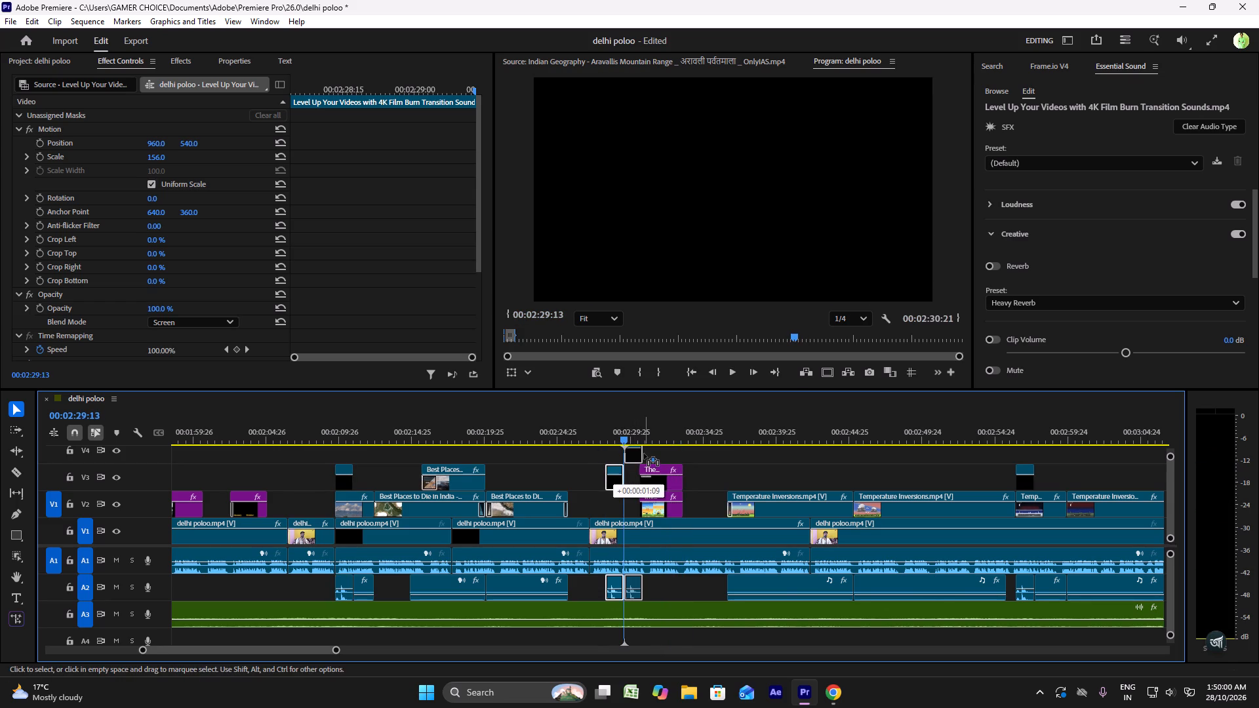
left_click_drag(644, 454, 645, 453)
left_click_drag(649, 455, 642, 455)
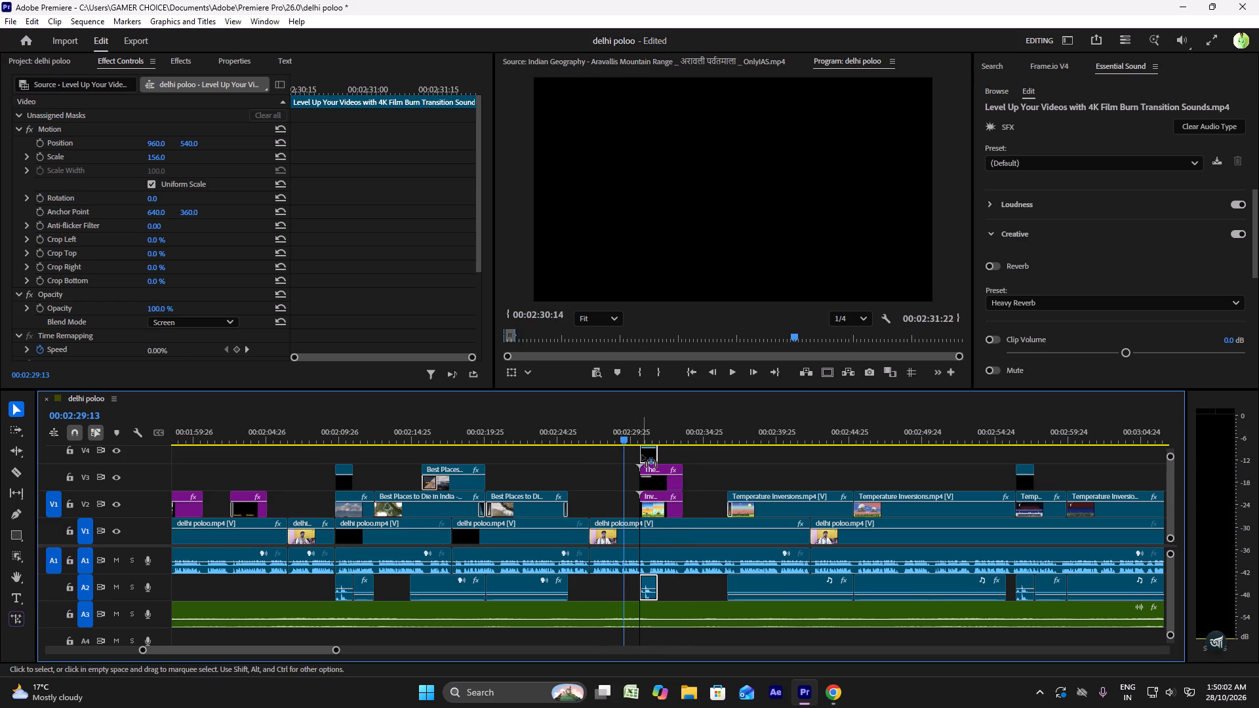
left_click_drag(642, 455, 641, 452)
Play the sequence from 00:02:29:13 through the Temperature Inversions clips to review the new transition and the following overlays.
key("space")
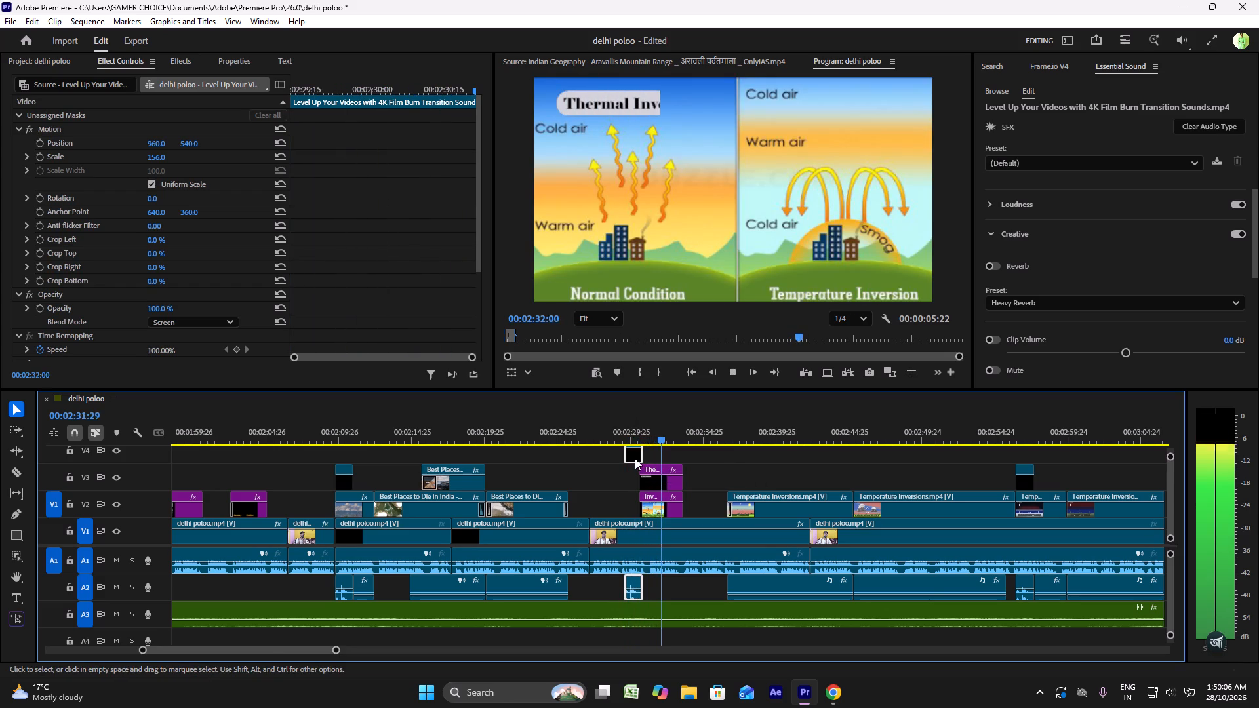
scroll(635, 457, "down", 17)
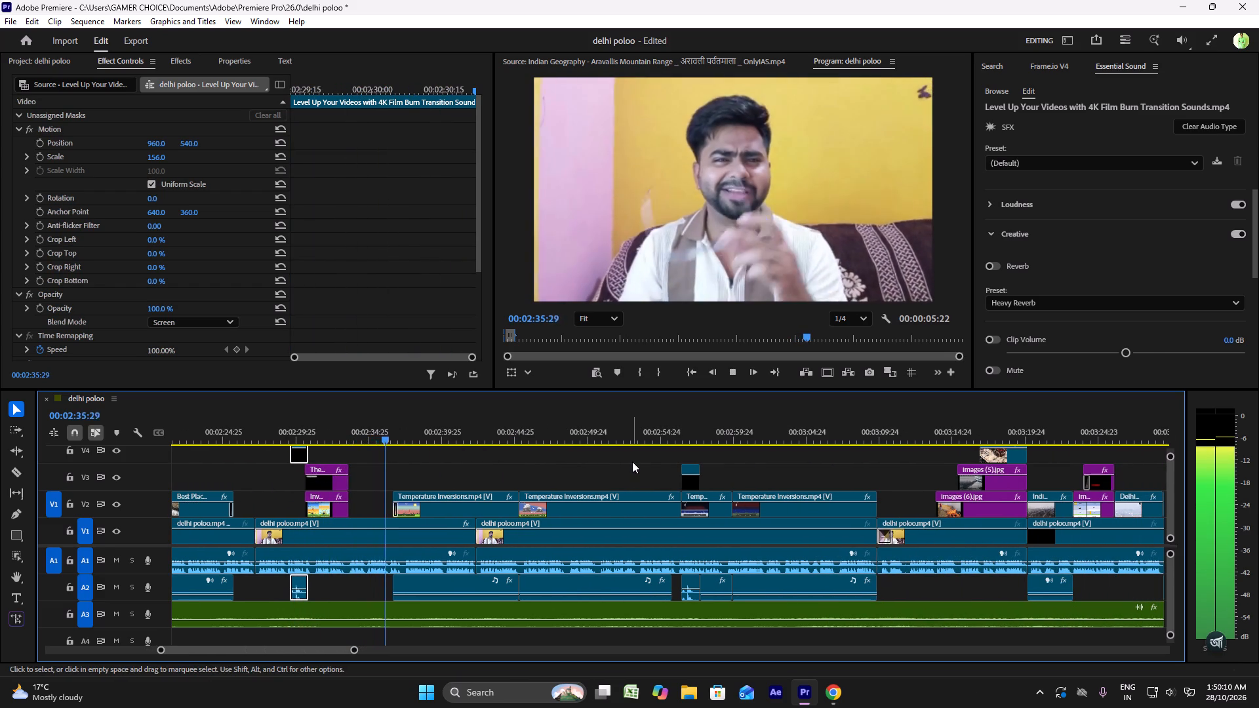
scroll(632, 460, "down", 5)
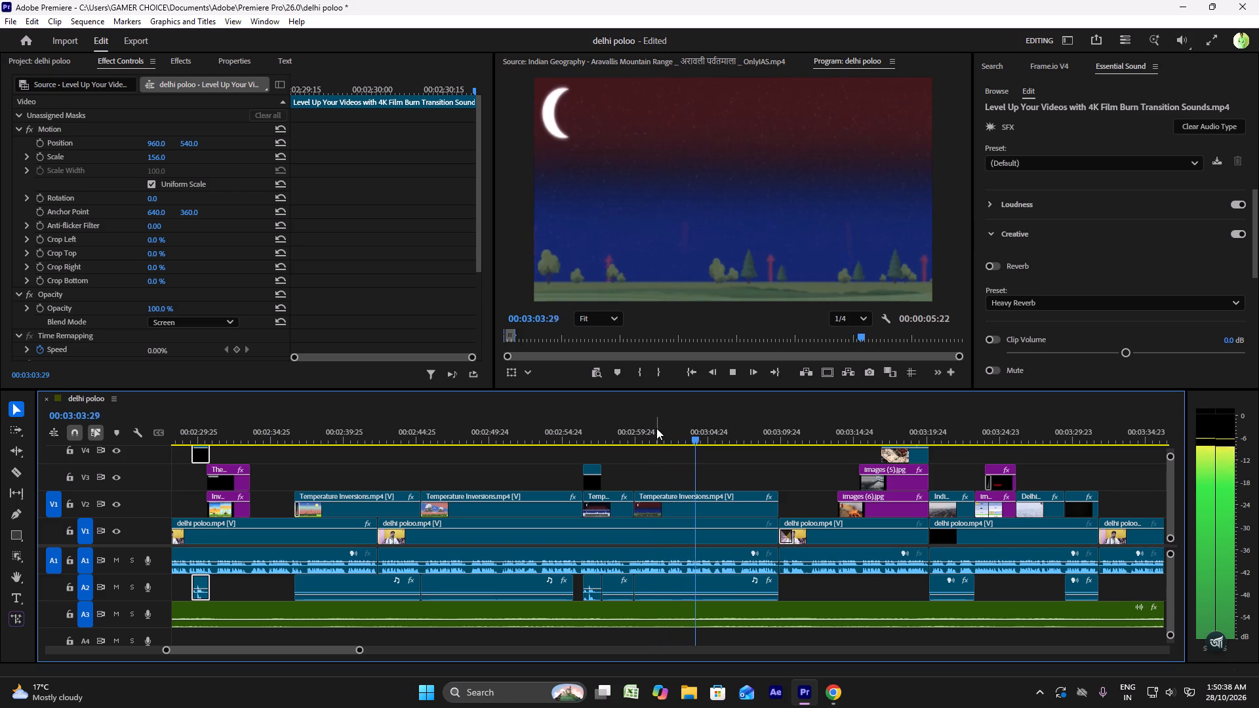
scroll(721, 492, "down", 5, "alt")
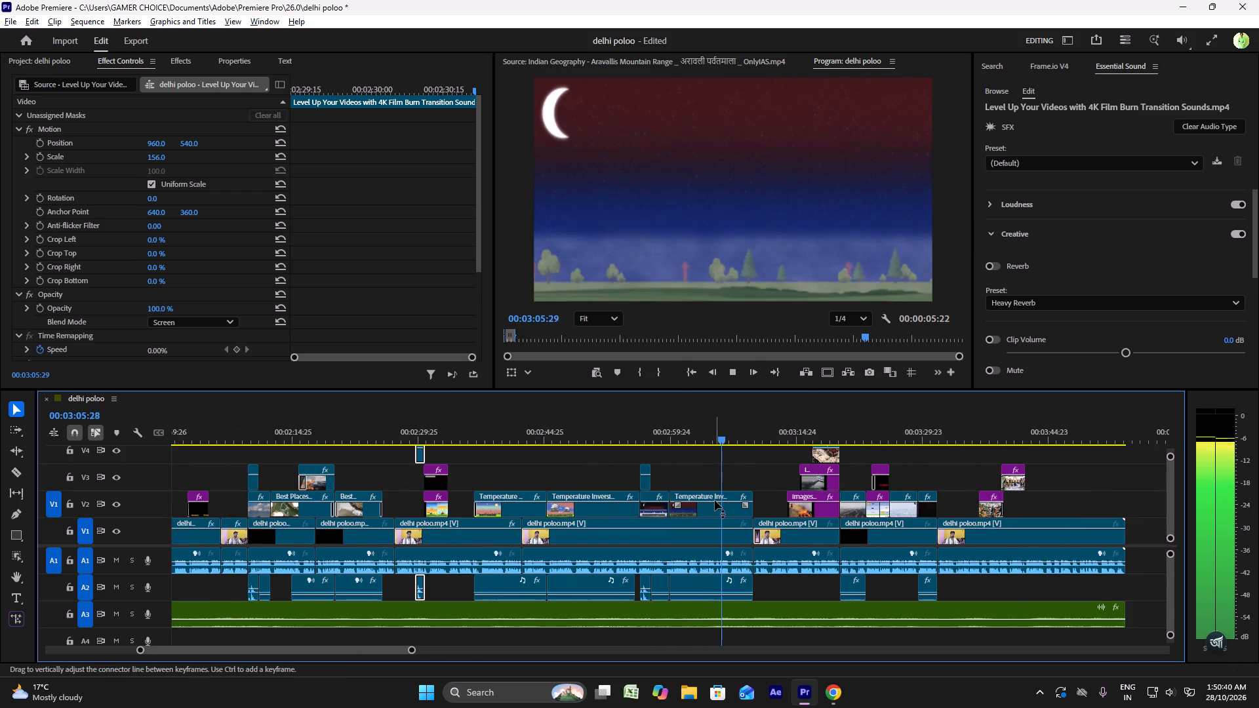
scroll(715, 500, "down", 5, "alt")
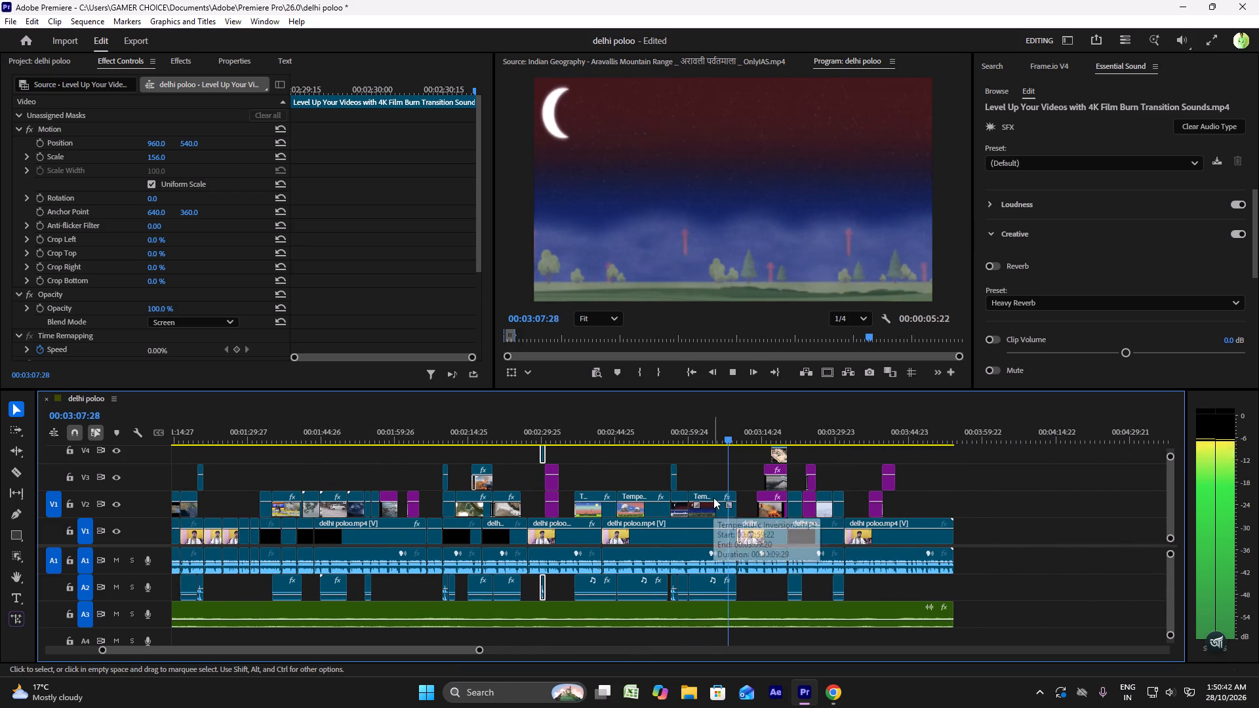
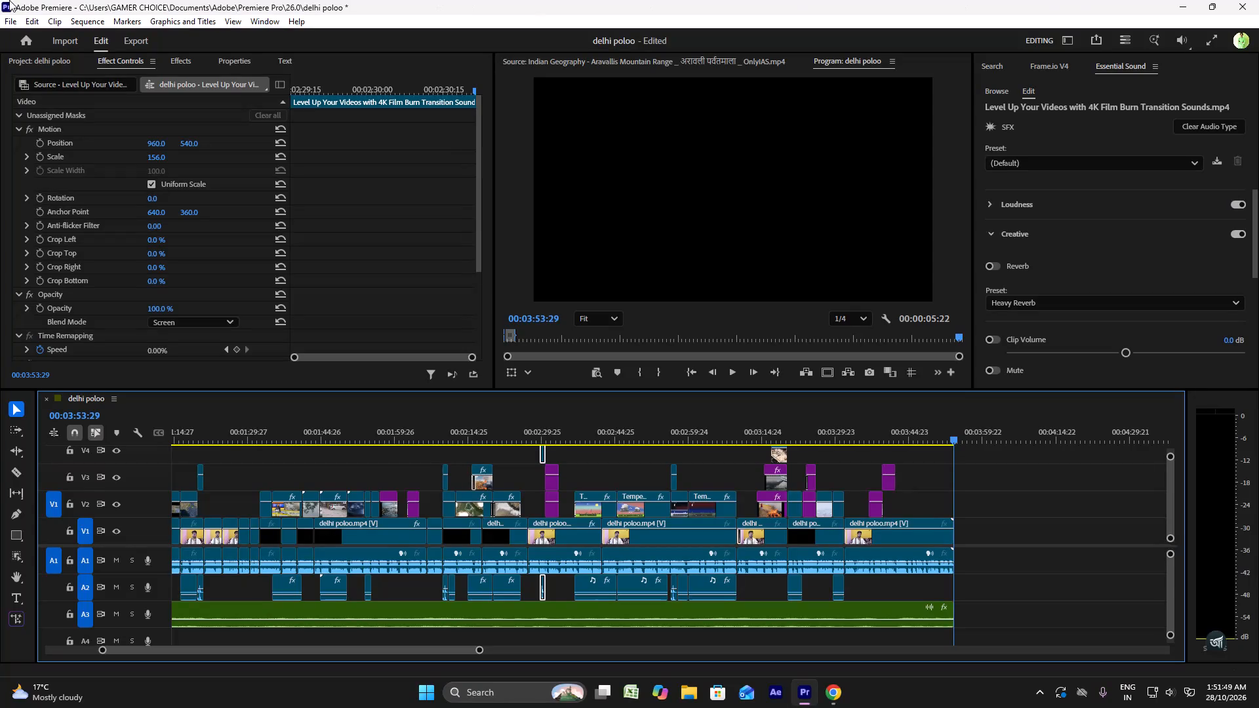
Open the export settings for the delhi poloo sequence and extend the export range to the full 00:03:53:29.
left_click(127, 40)
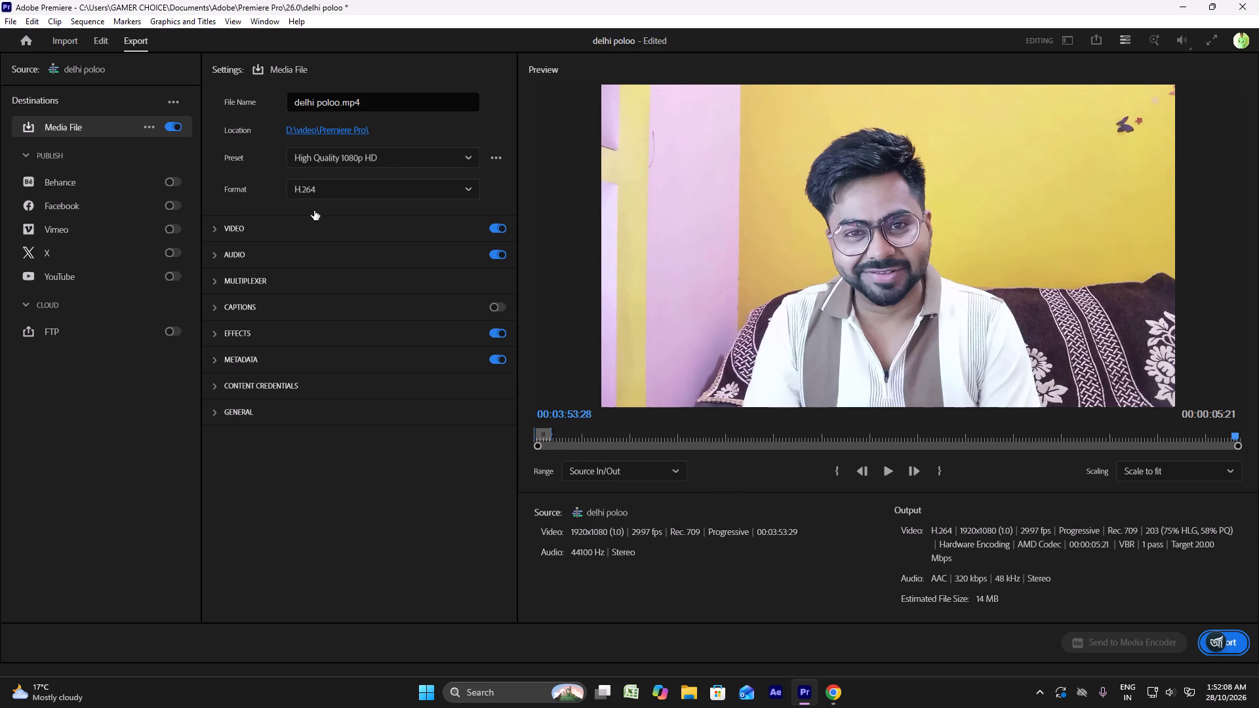
left_click_drag(553, 435, 563, 434)
left_click_drag(563, 434, 1258, 418)
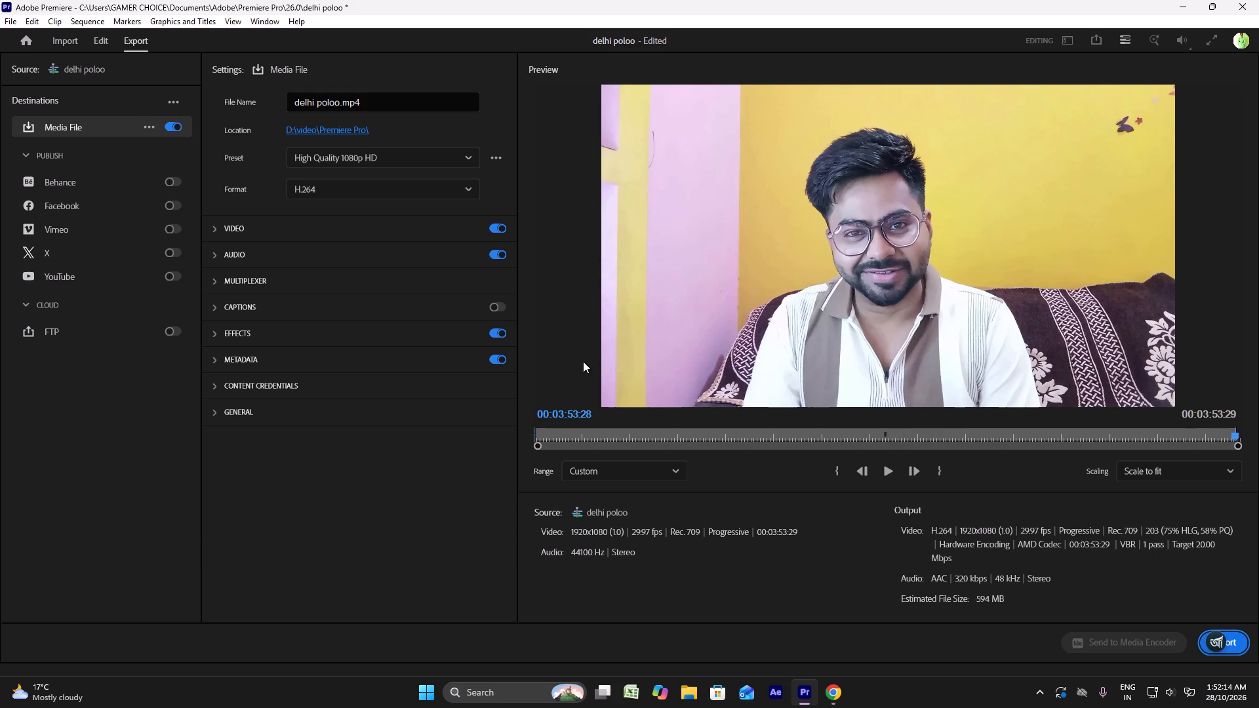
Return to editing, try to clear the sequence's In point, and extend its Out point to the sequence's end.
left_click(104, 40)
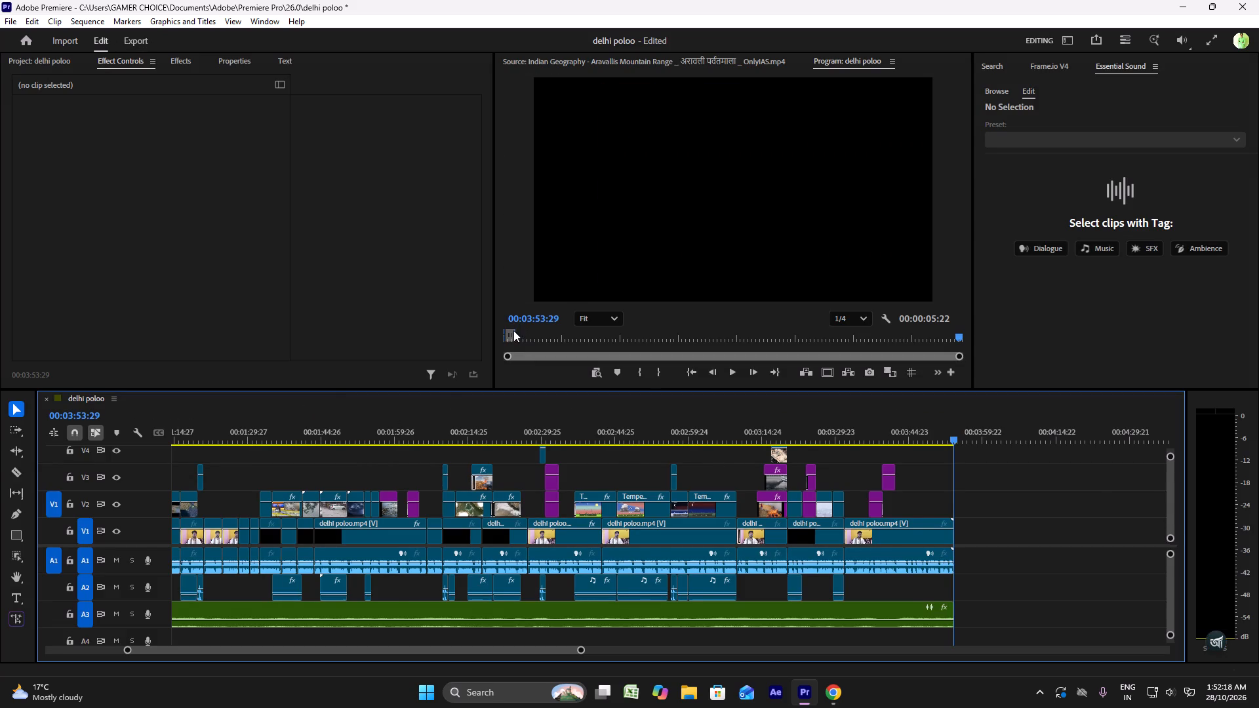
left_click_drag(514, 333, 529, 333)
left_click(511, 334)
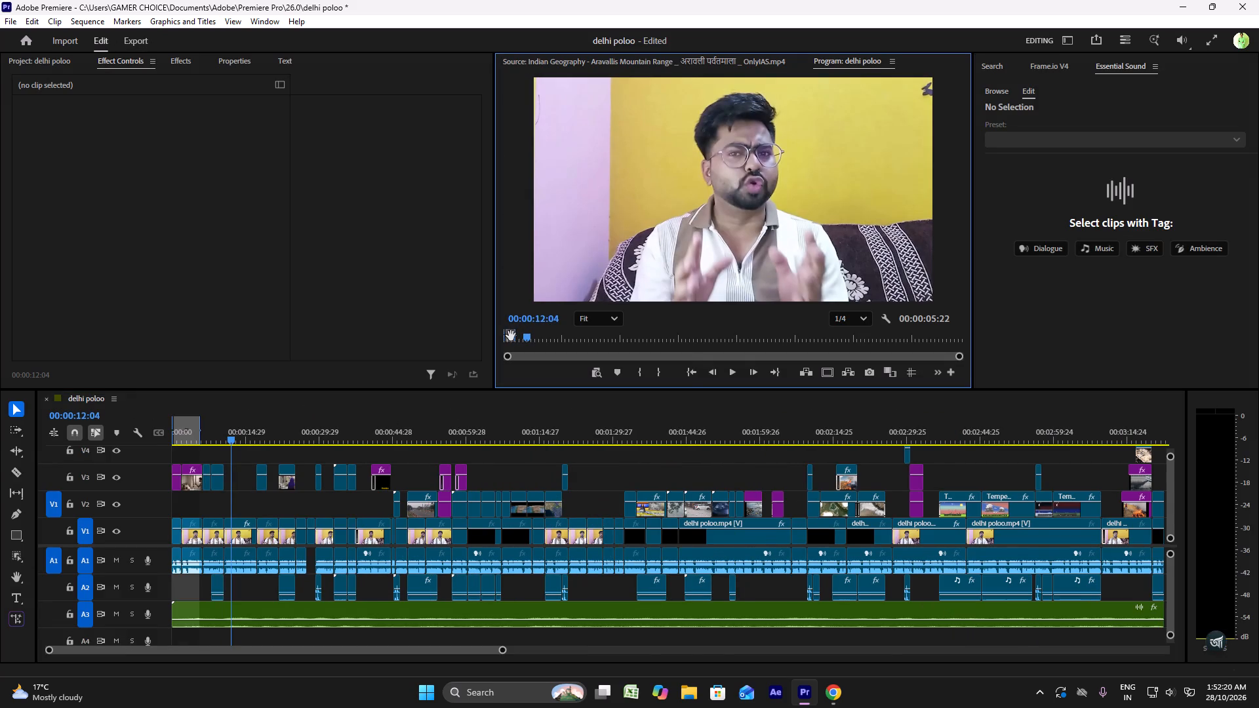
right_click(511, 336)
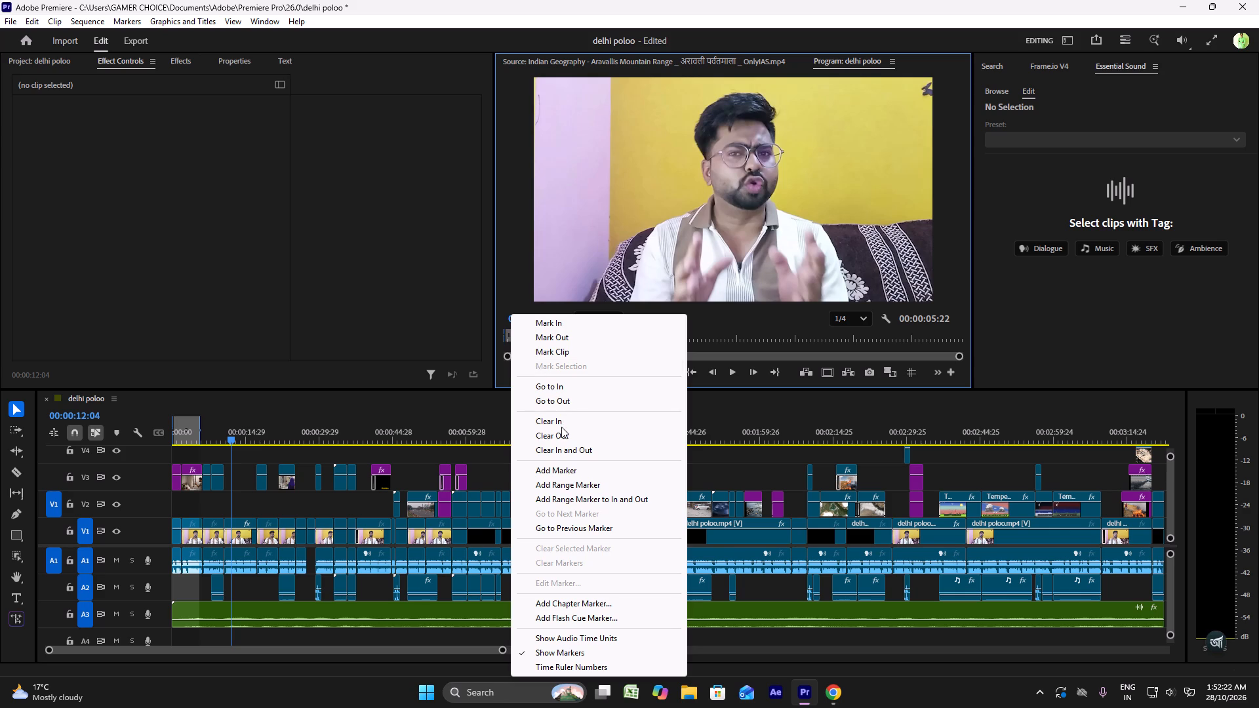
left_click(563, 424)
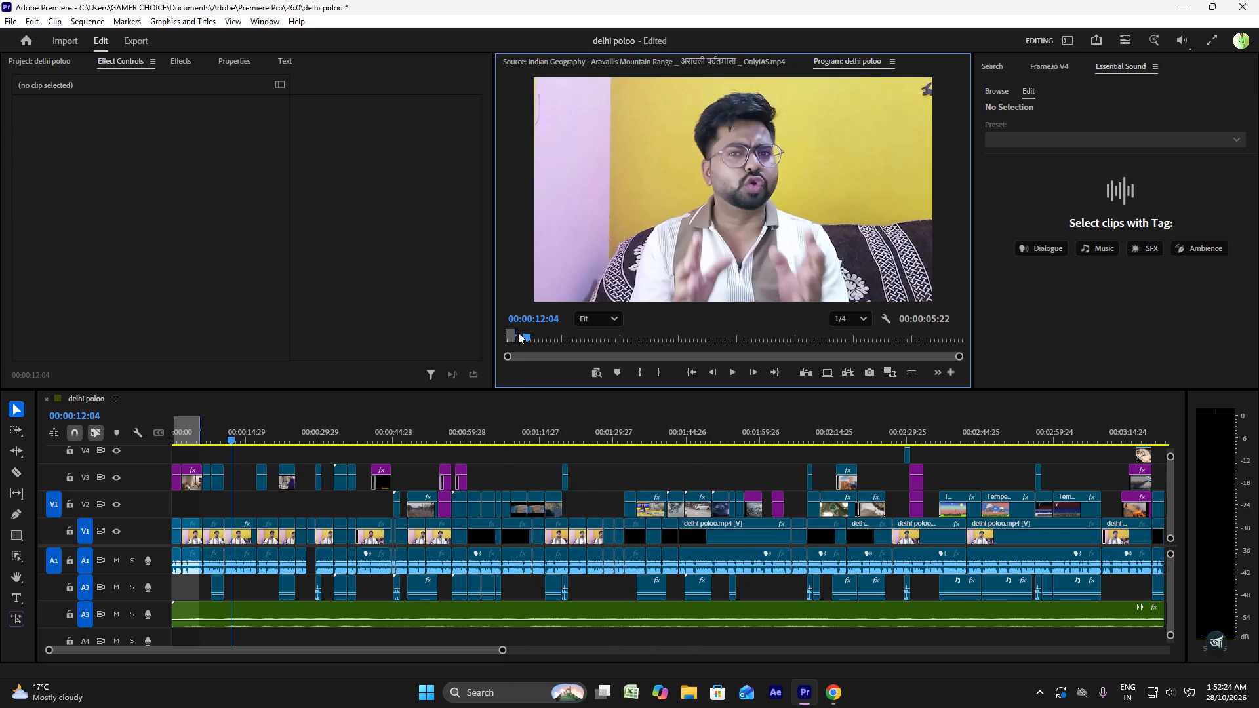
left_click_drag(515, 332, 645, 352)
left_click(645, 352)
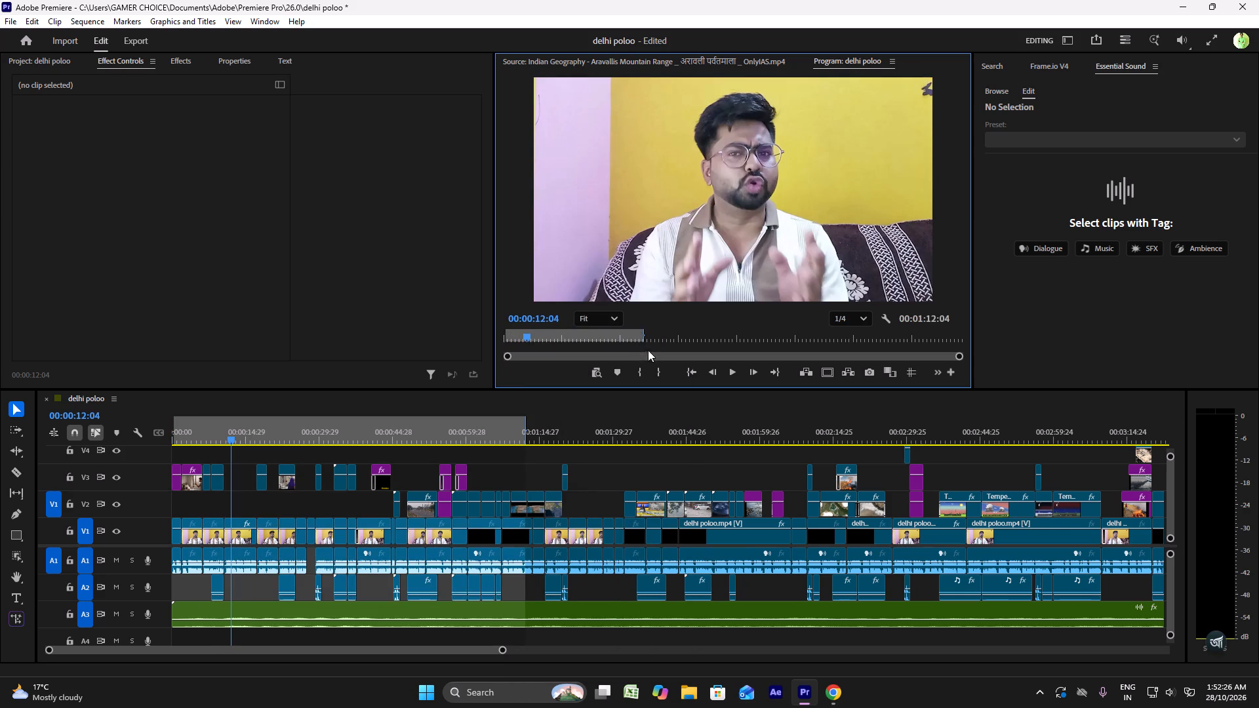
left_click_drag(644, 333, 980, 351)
Mark both the sequence's In and Out points at 00:00:12:04.
left_click(641, 371)
left_click(643, 371)
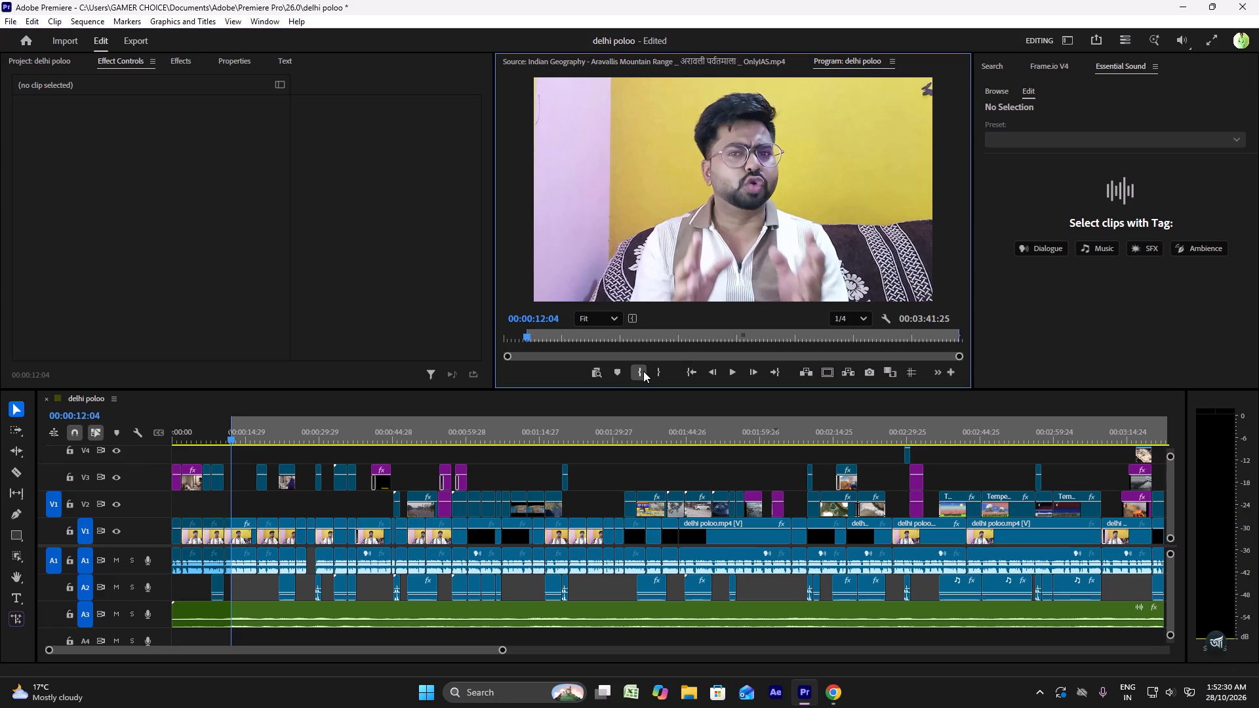
left_click(634, 316)
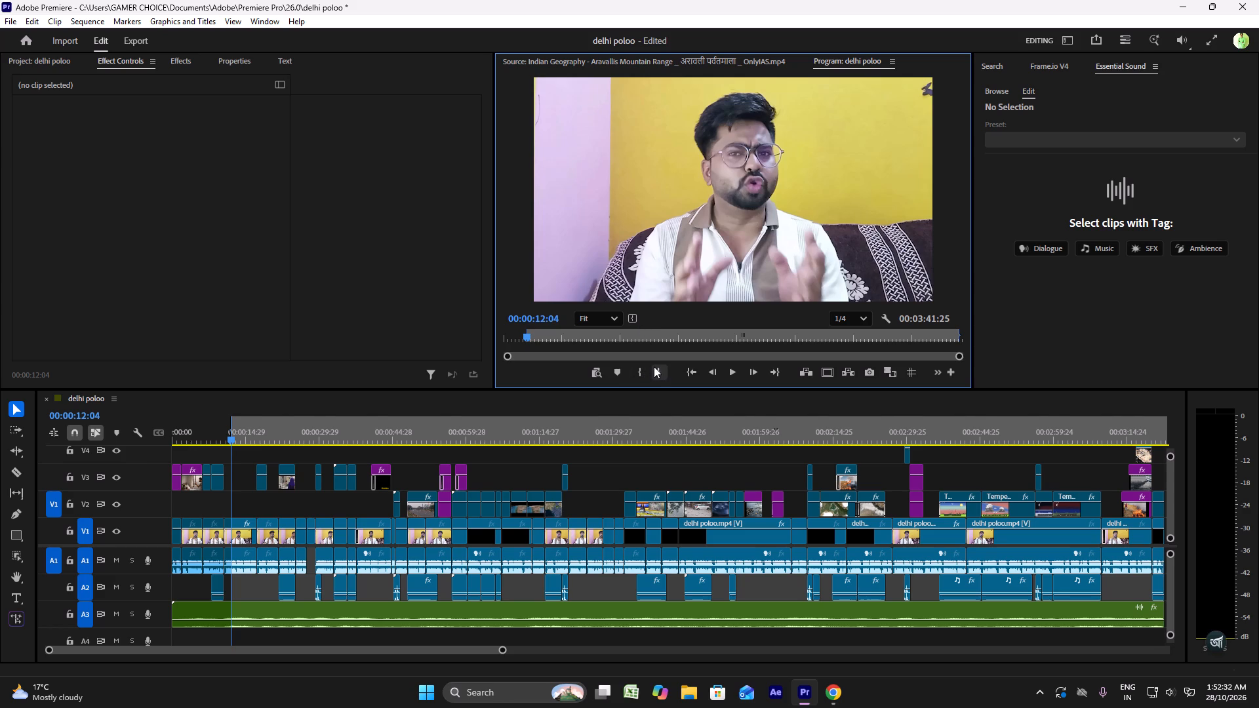
left_click(654, 366)
triple_click(657, 370)
double_click(657, 370)
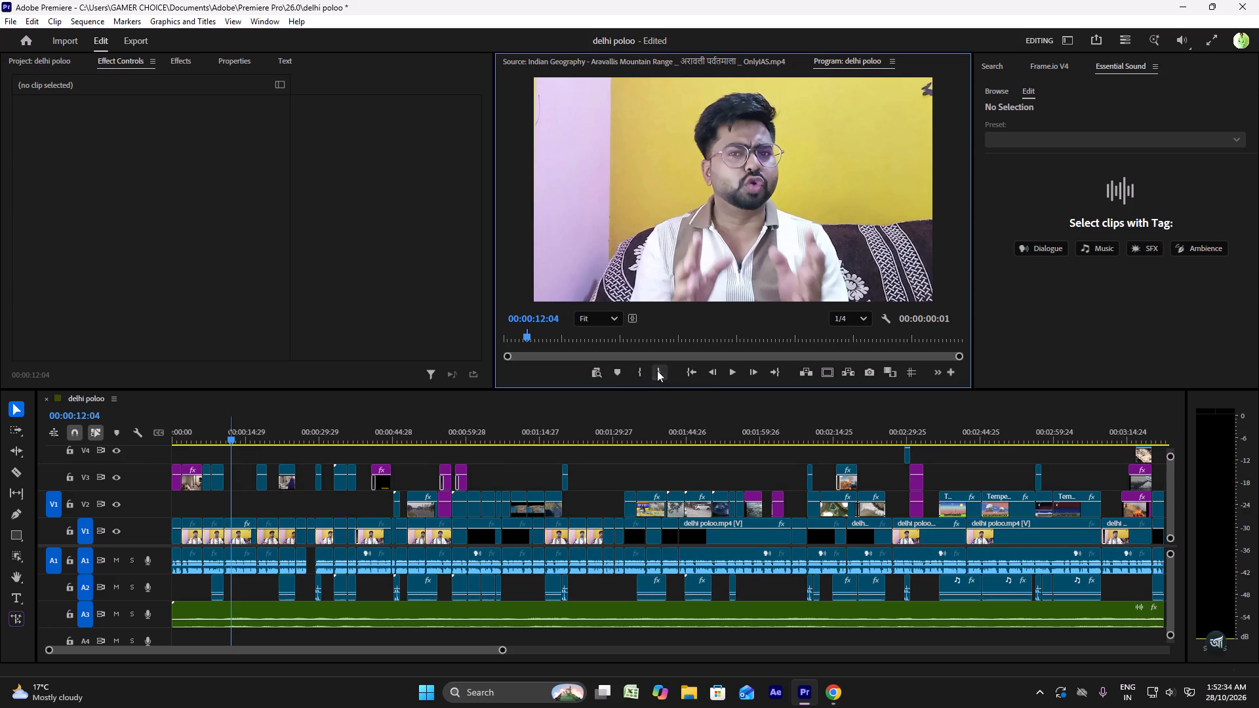
left_click(639, 368)
left_click(688, 368)
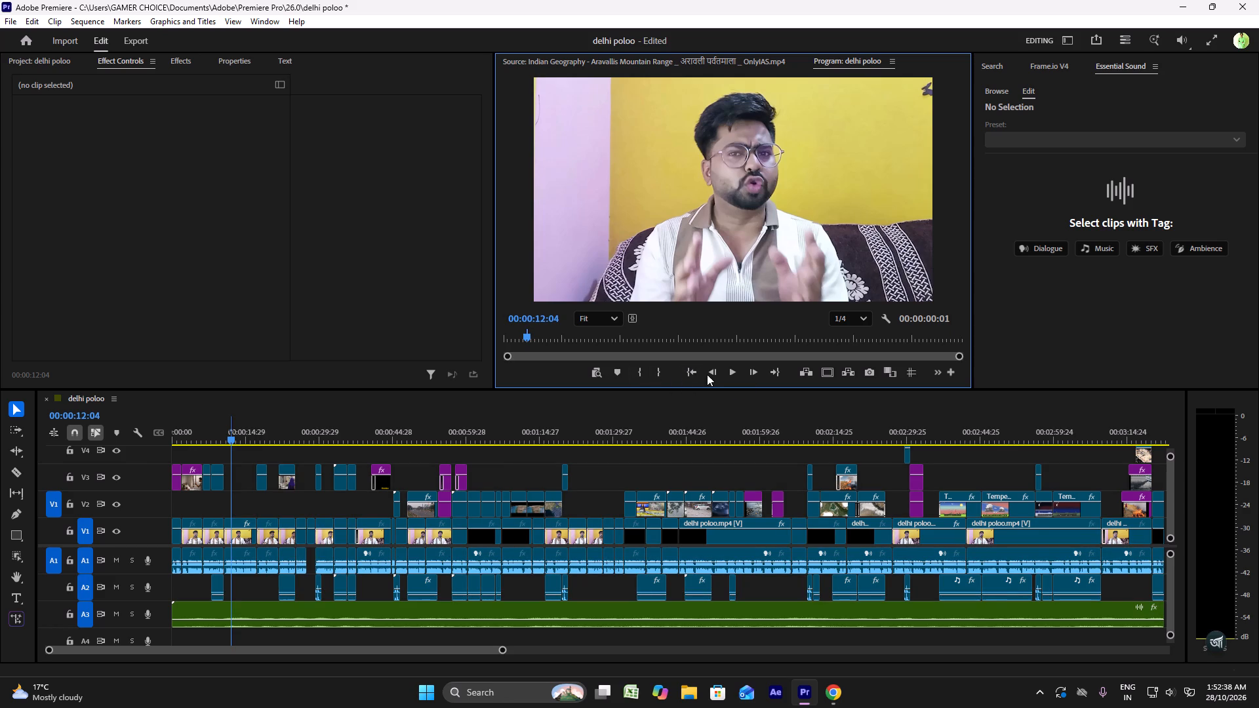
left_click(687, 368)
Reopen the export settings, check that the range reaches the sequence's end, and preview the last seconds of the video.
left_click(137, 40)
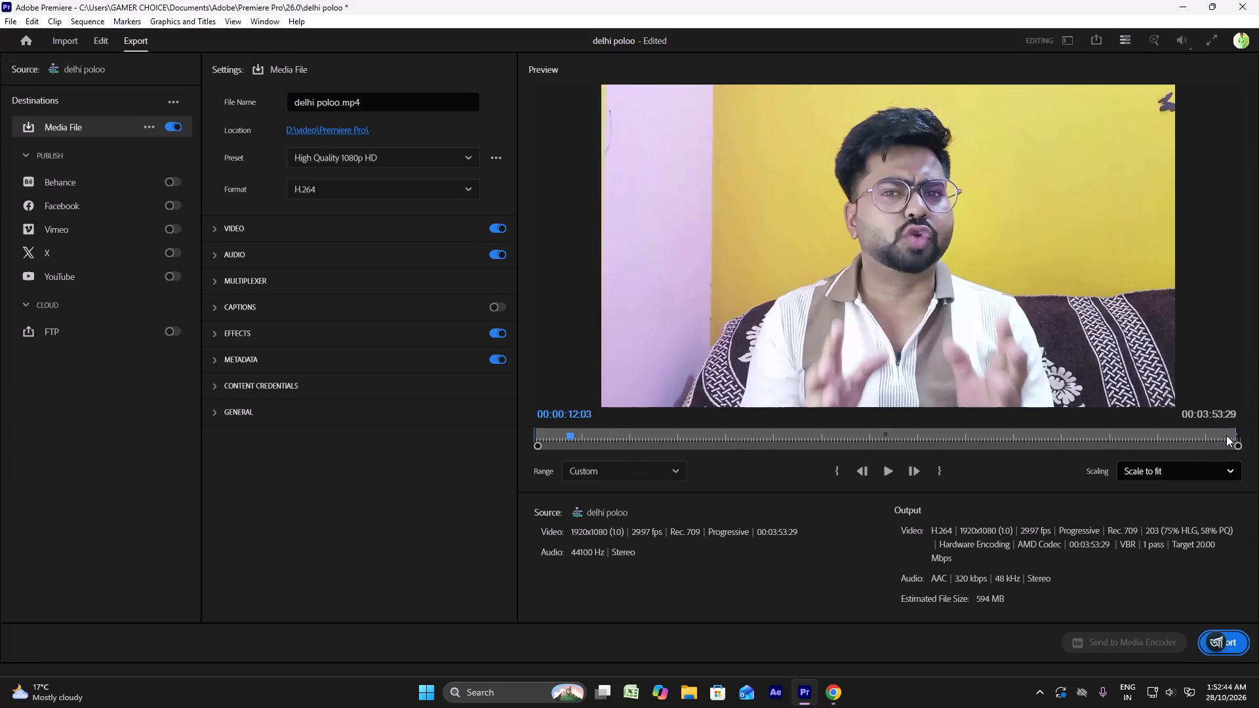
left_click_drag(1237, 433, 1258, 434)
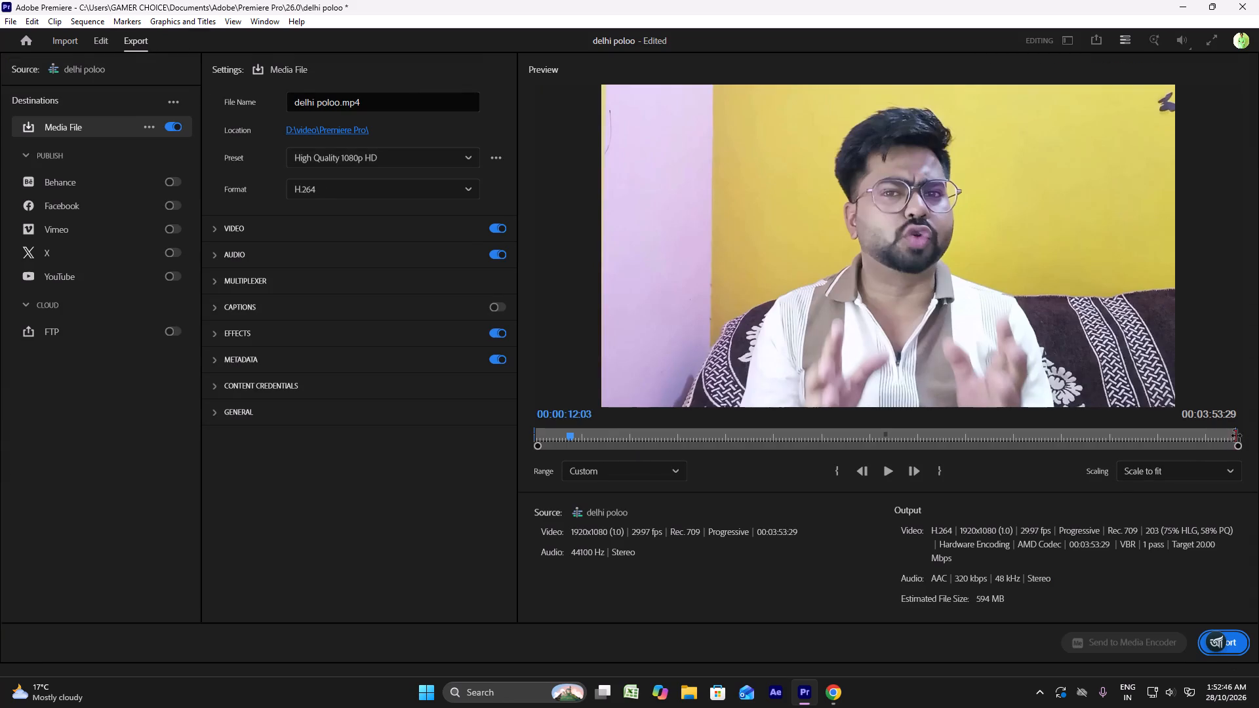
key("space")
left_click(1228, 442)
left_click(1235, 441)
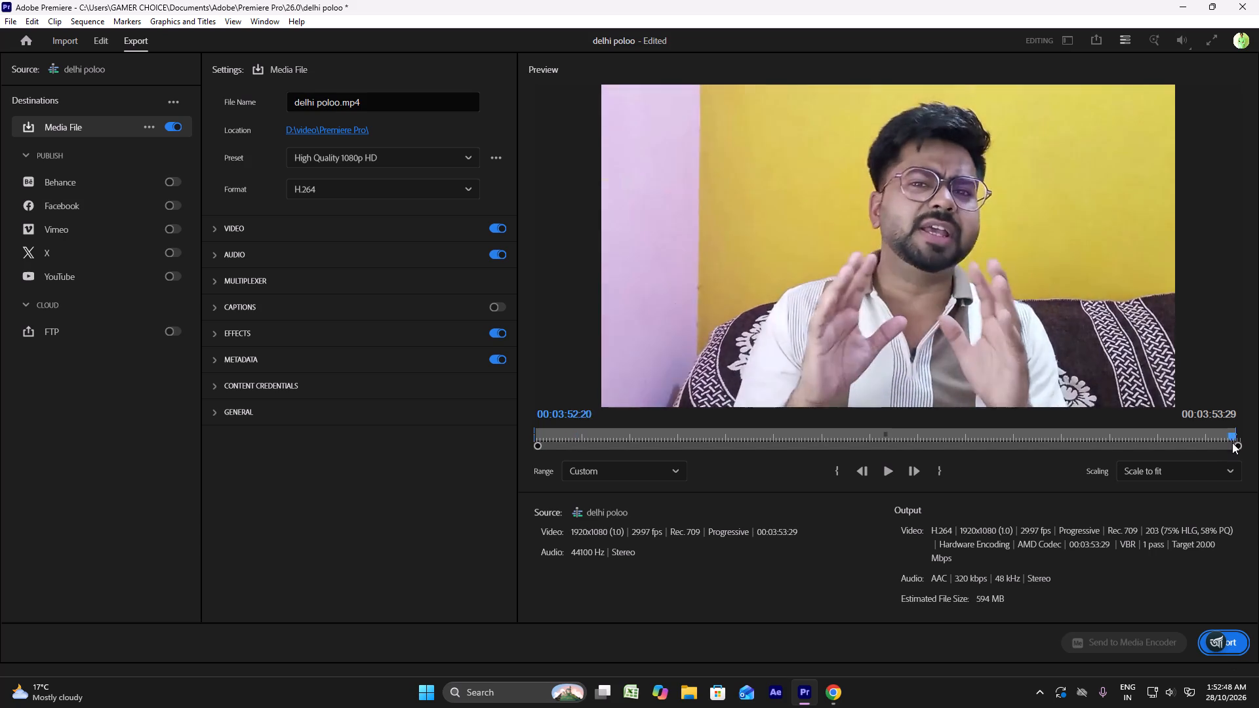
key("space")
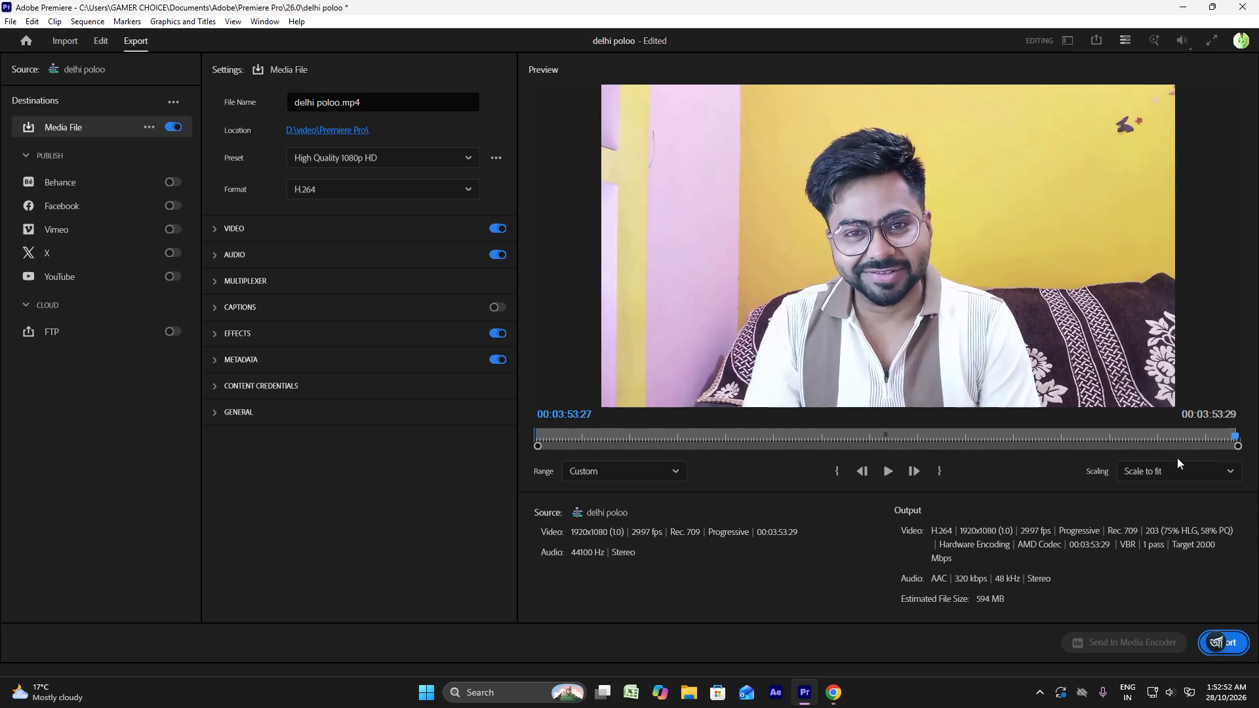
key("space")
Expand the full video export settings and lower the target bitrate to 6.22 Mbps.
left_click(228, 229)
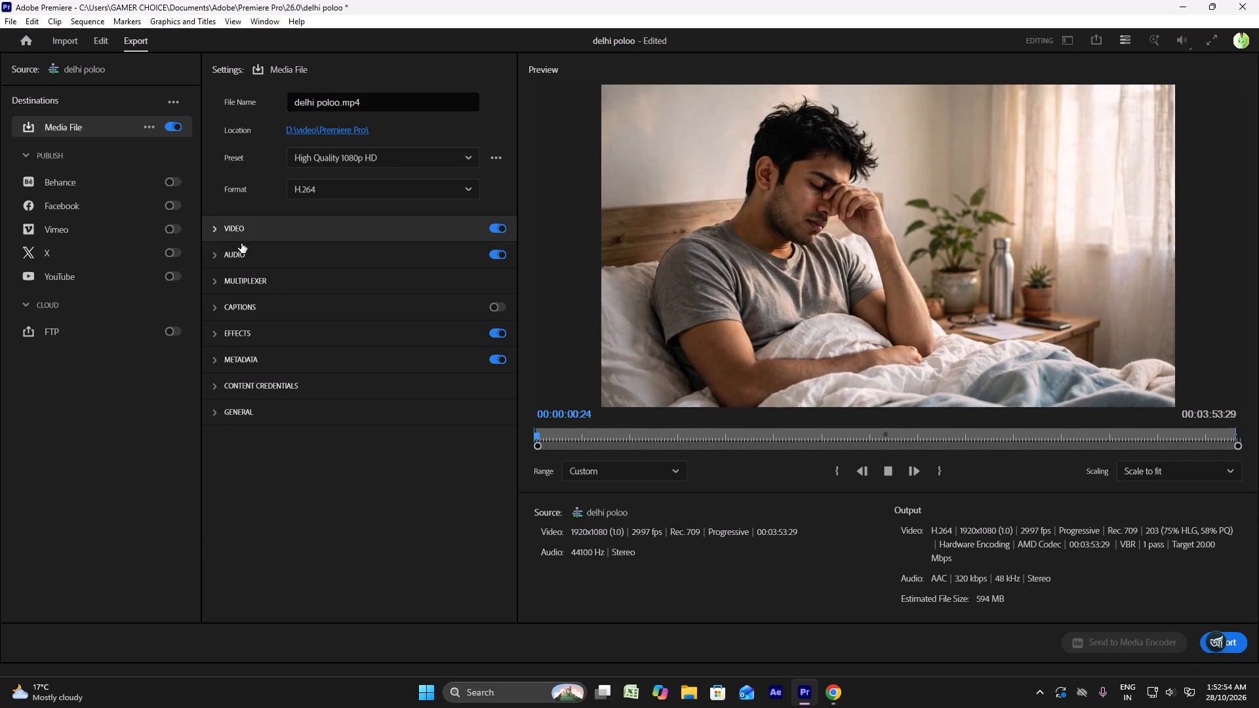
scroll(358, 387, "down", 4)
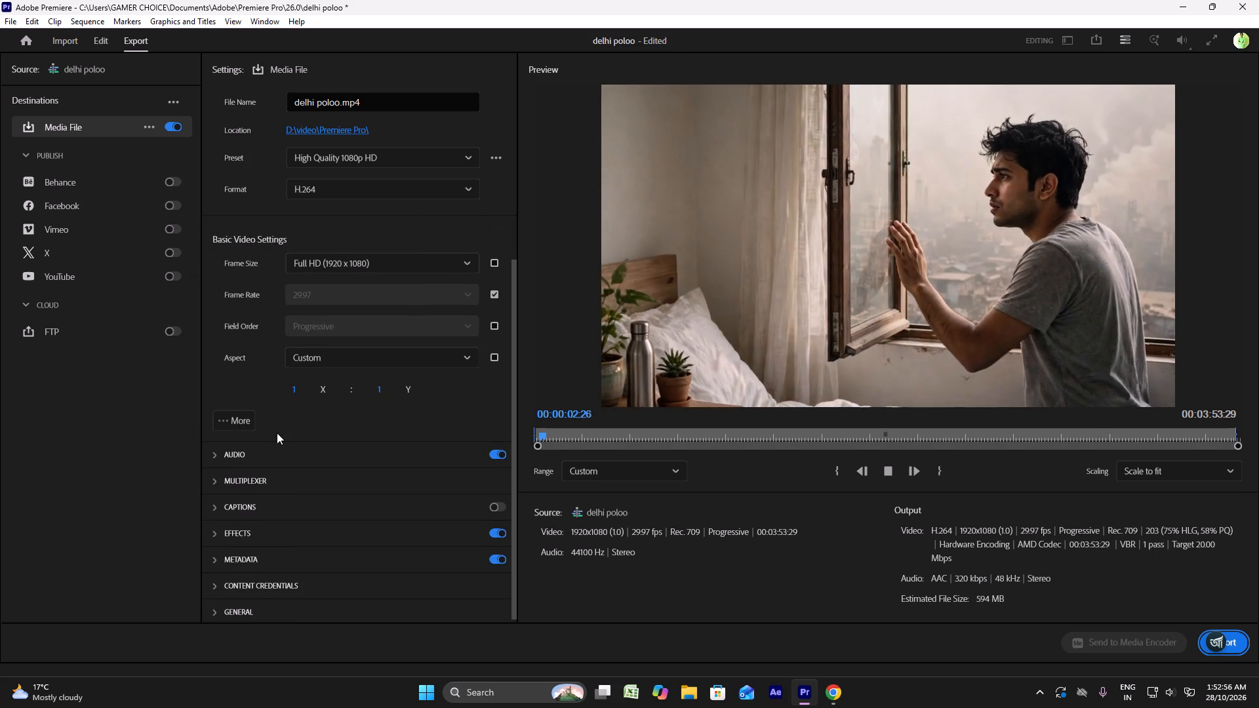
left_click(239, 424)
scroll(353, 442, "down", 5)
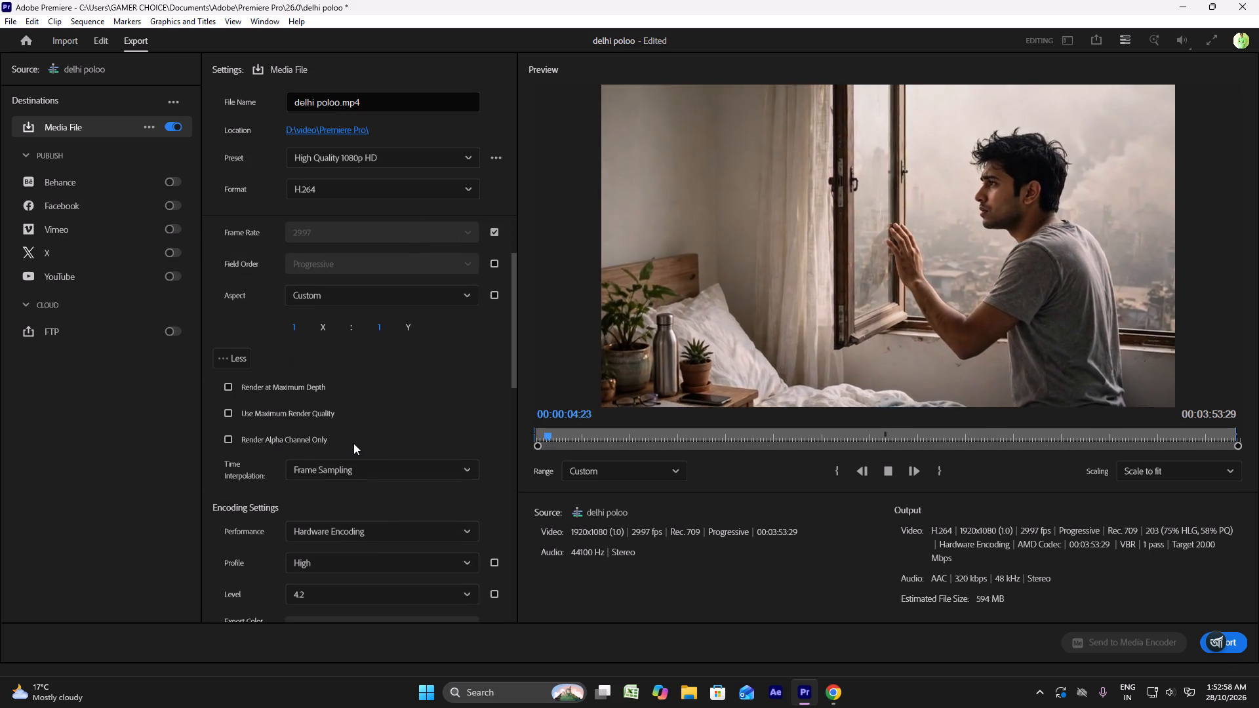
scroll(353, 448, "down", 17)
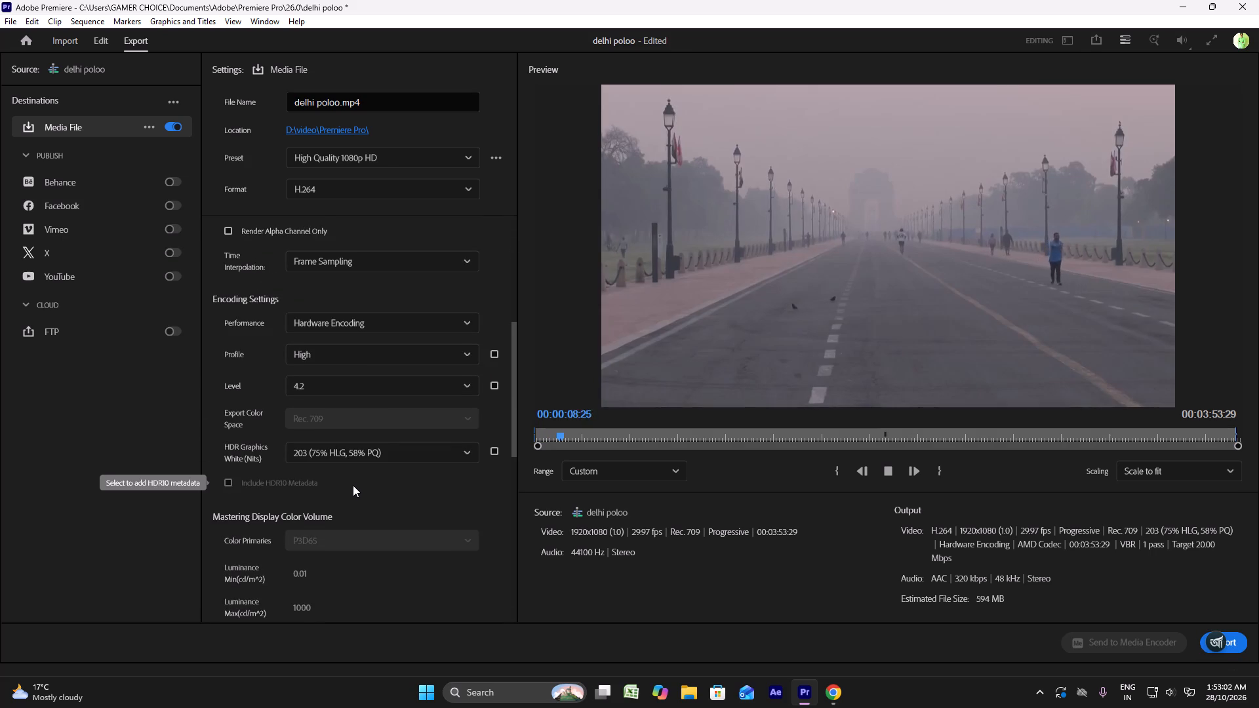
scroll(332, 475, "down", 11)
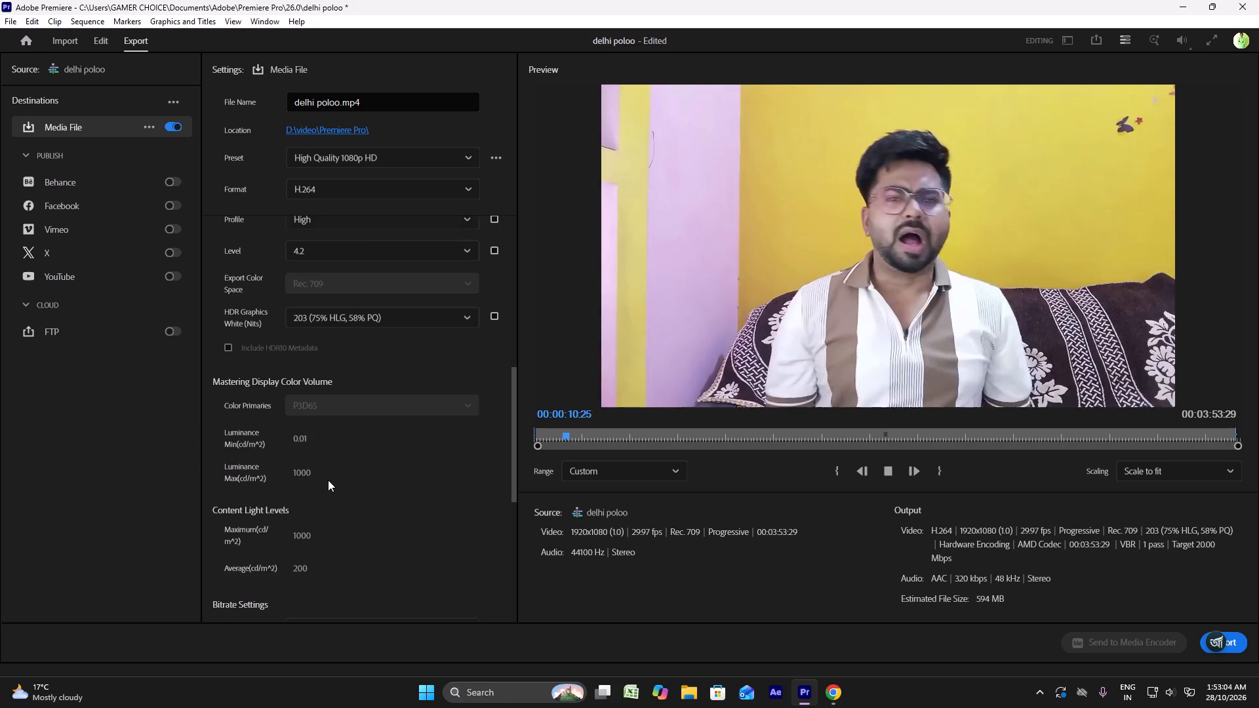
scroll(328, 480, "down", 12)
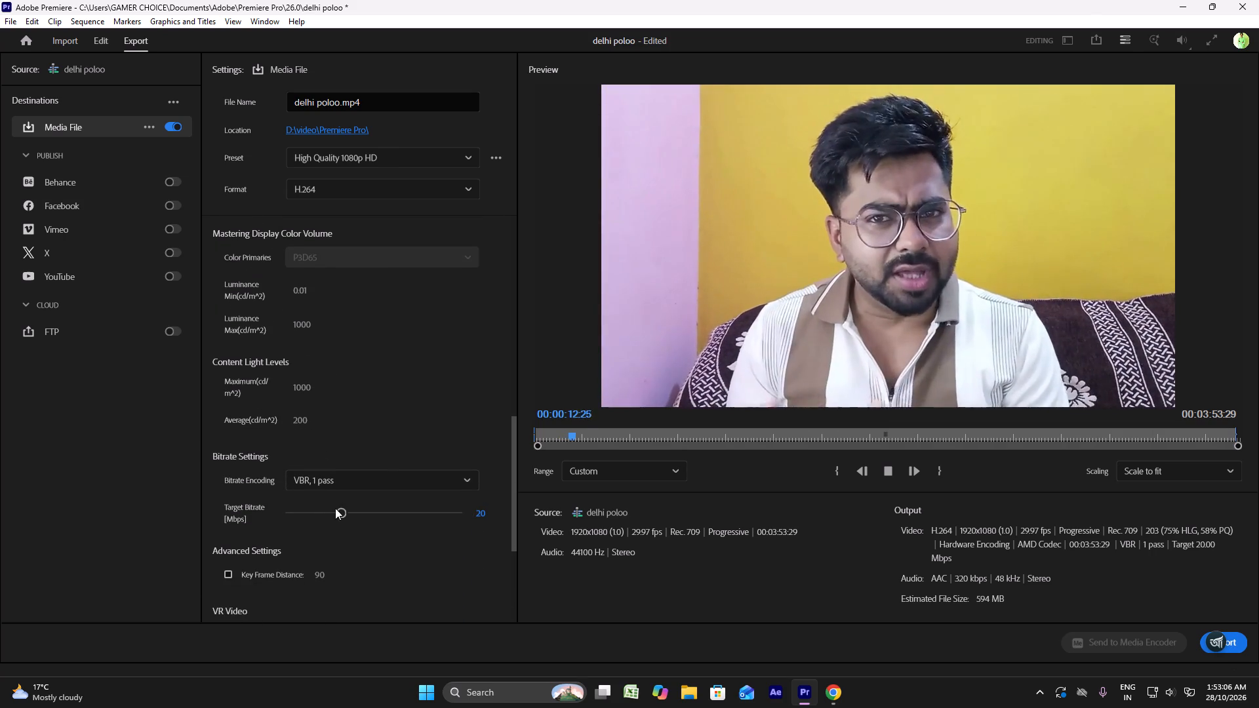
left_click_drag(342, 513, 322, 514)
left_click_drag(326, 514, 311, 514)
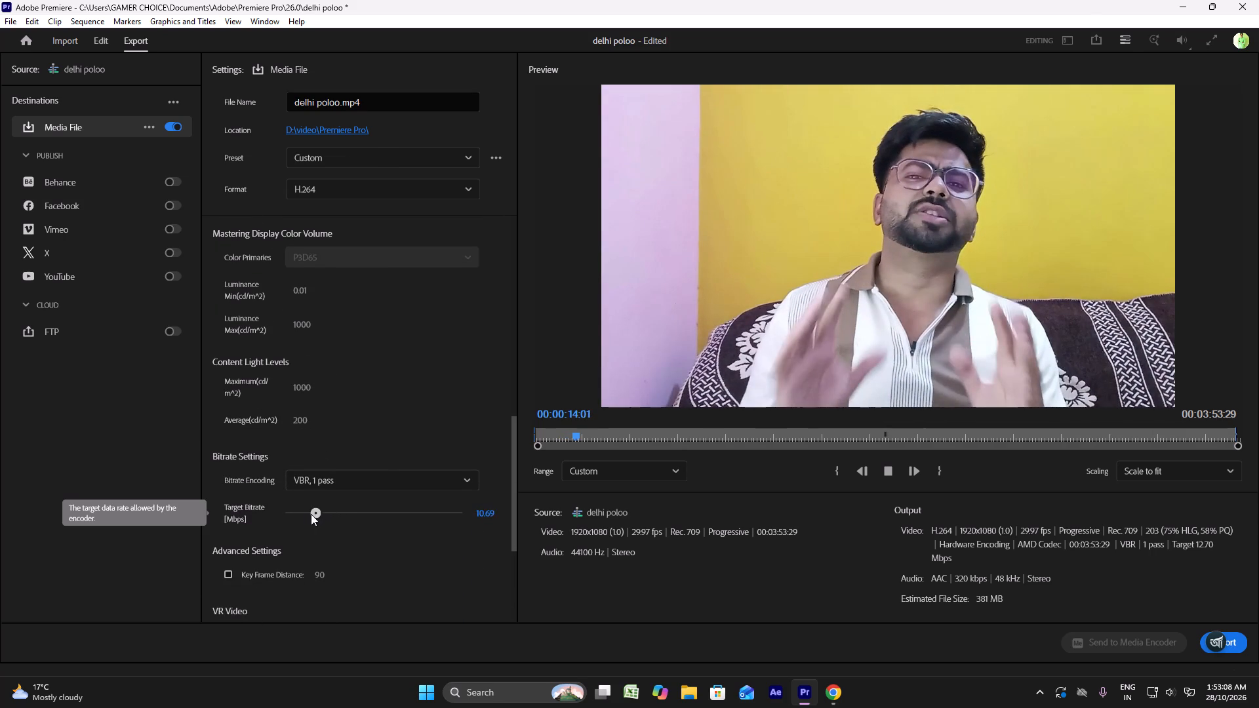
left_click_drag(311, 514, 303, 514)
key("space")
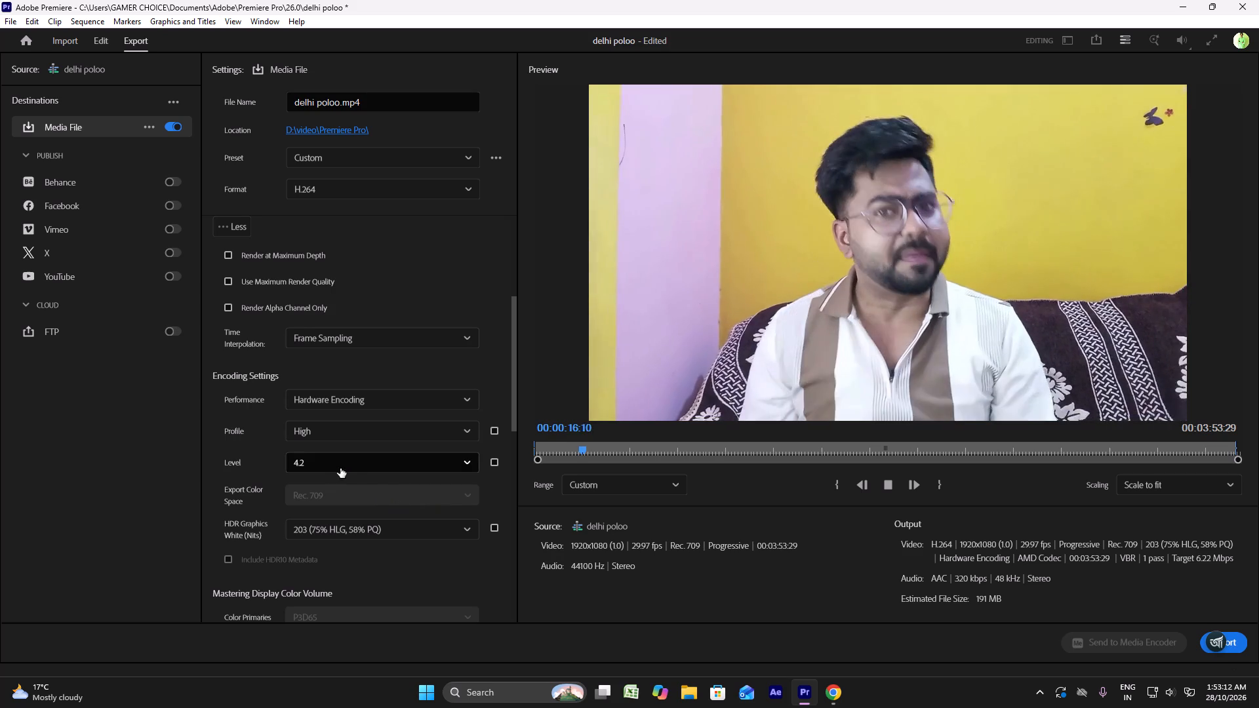
Lower the export's target bitrate to 4.21 Mbps.
scroll(338, 516, "down", 9)
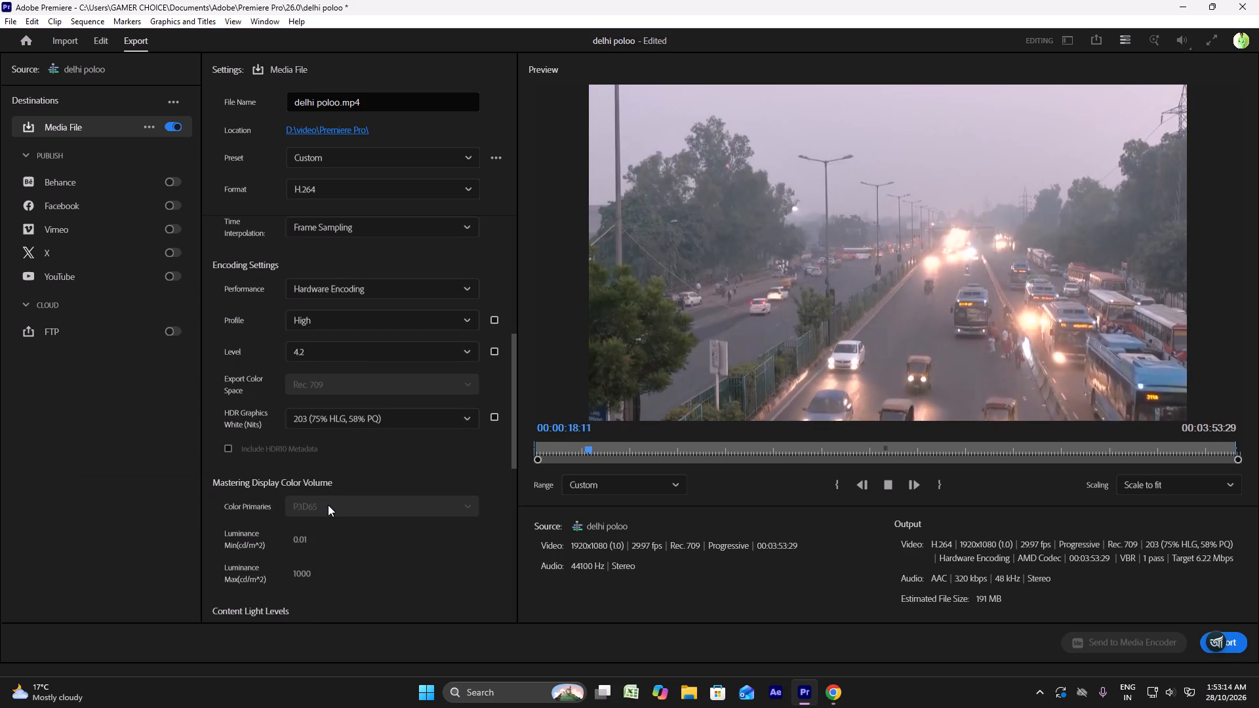
scroll(341, 350, "down", 9)
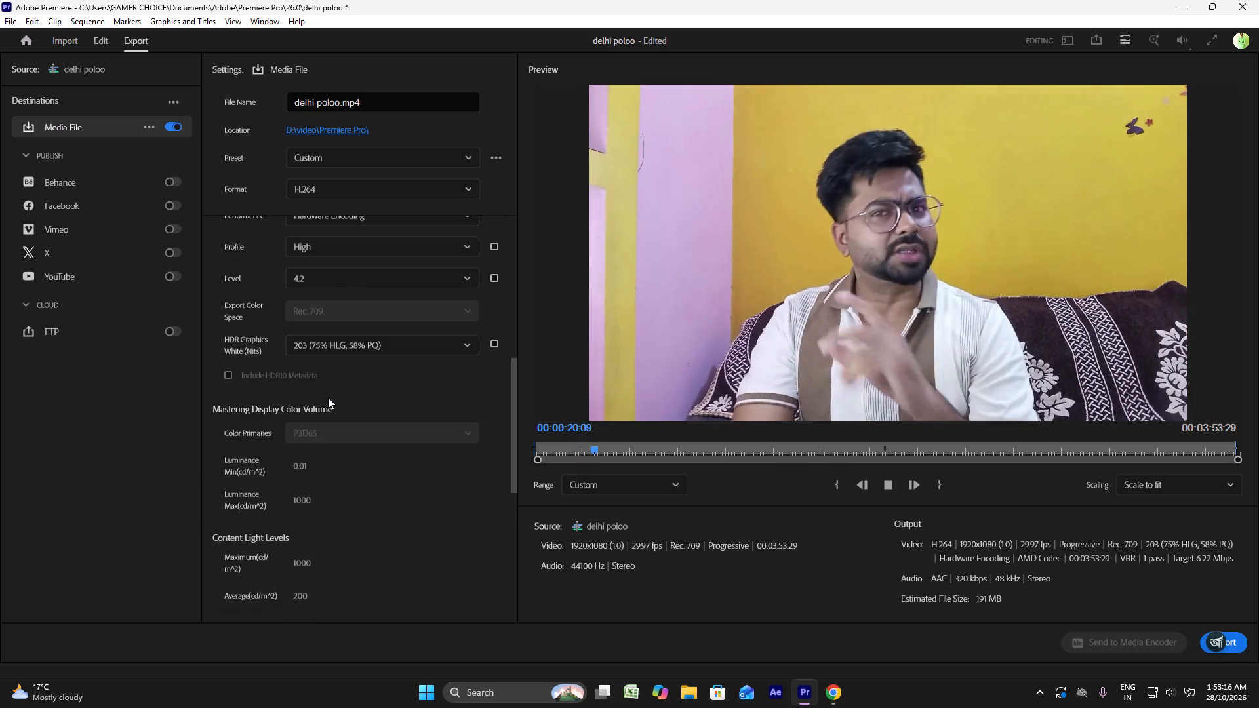
scroll(328, 397, "down", 2)
scroll(323, 574, "down", 8)
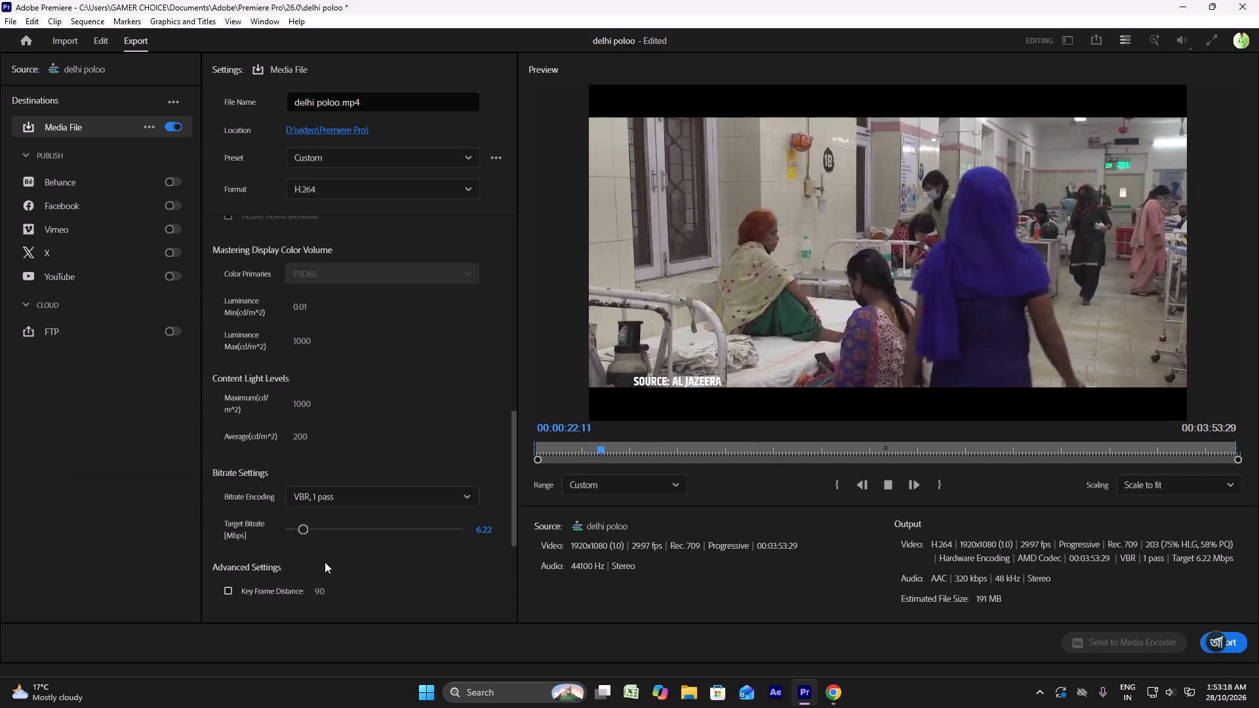
left_click_drag(303, 532, 297, 532)
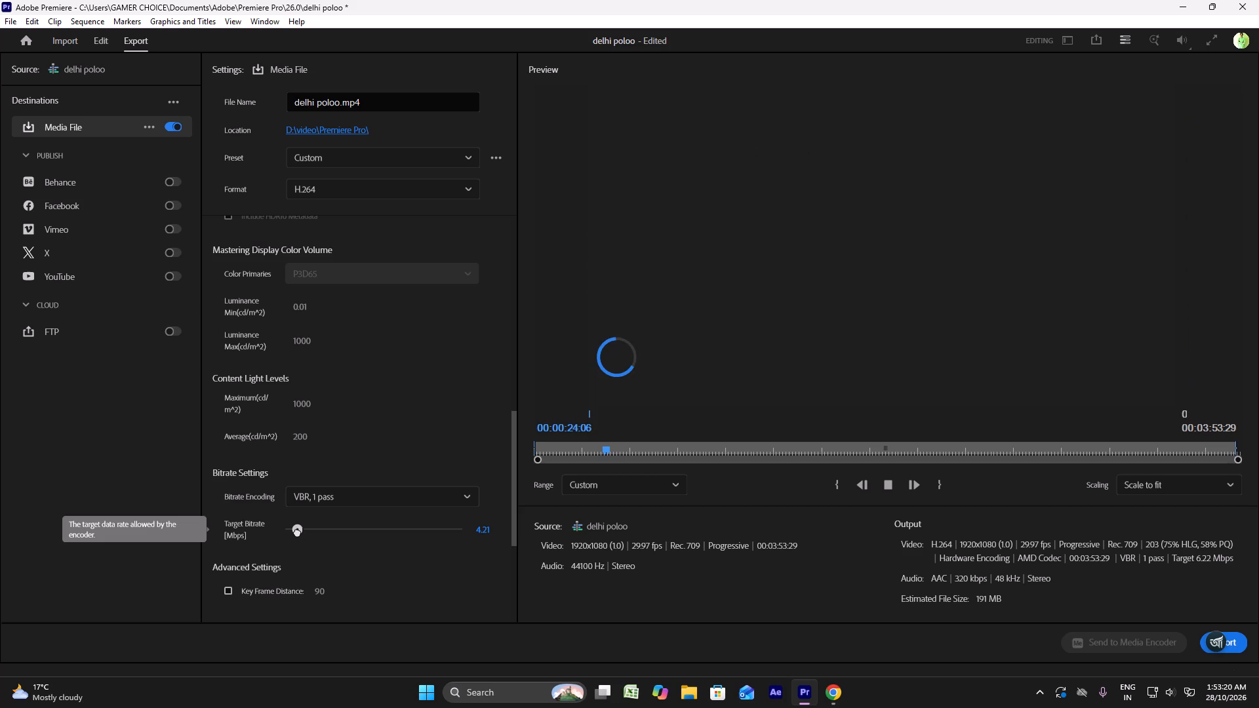
key("space")
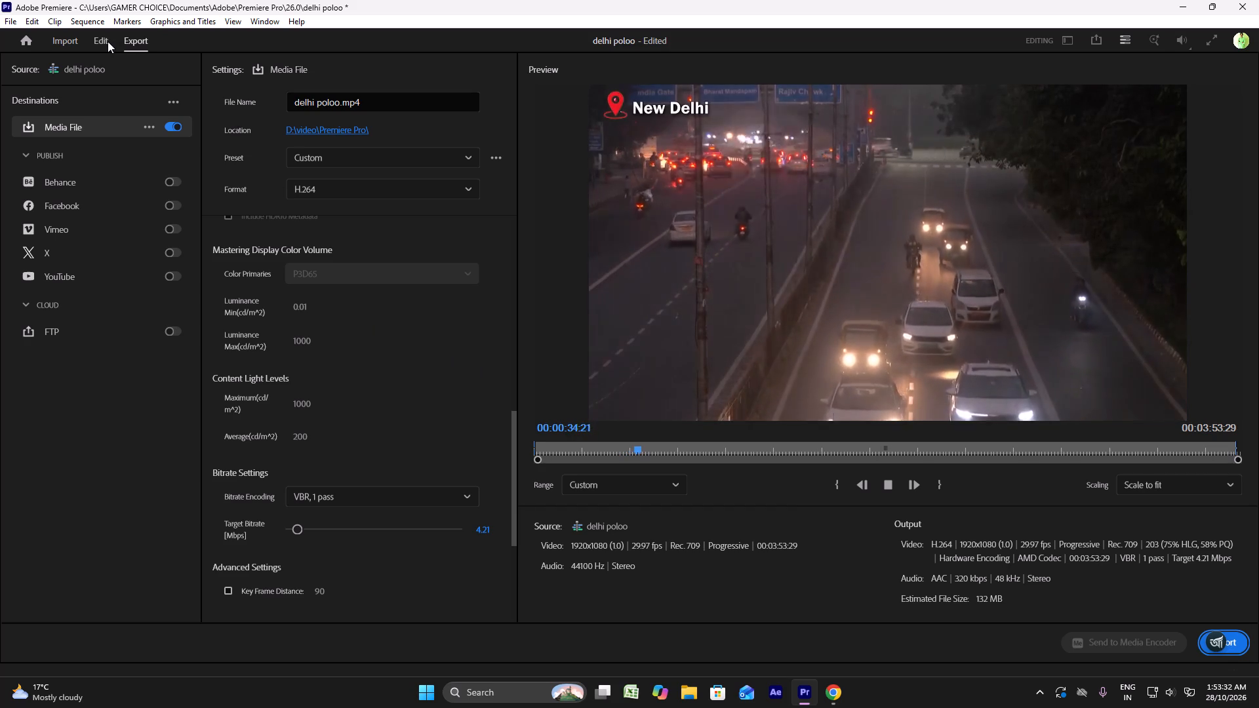
Return to the edit timeline and play back the sequence from 00:00:07:29 and again from about 00:00:27:18.
left_click(108, 41)
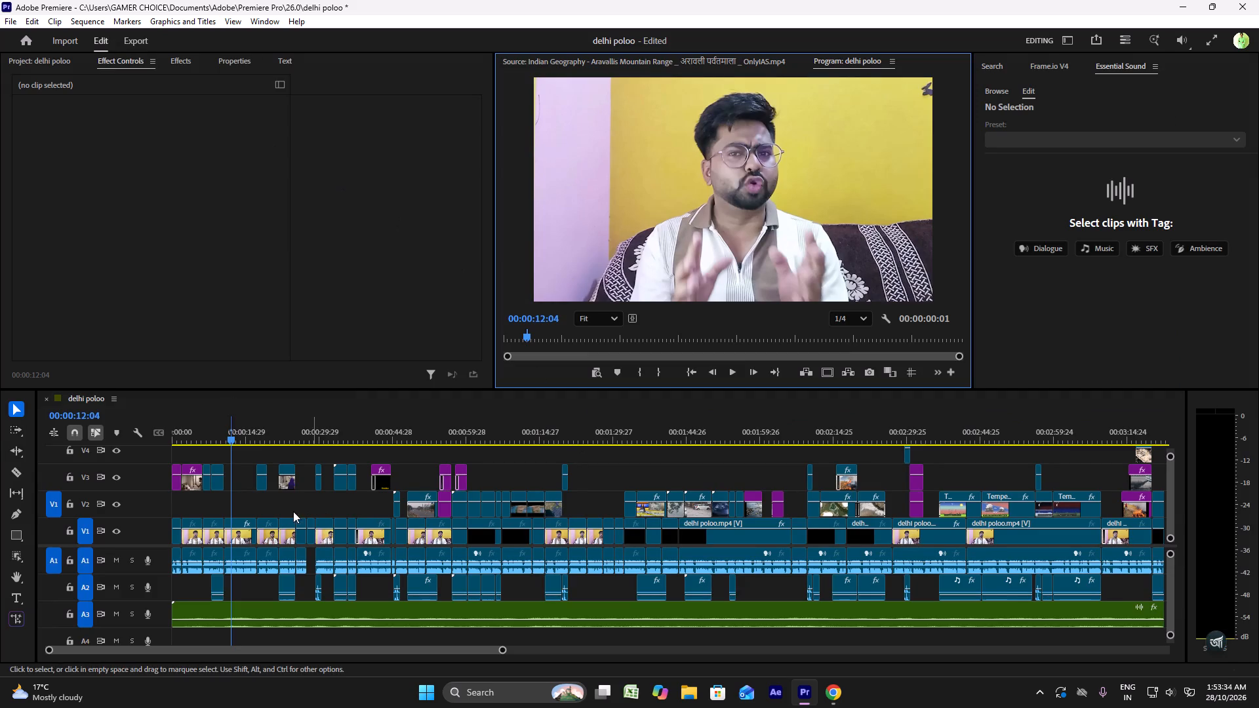
scroll(268, 509, "down", 5, "alt")
scroll(268, 508, "up", 10, "alt")
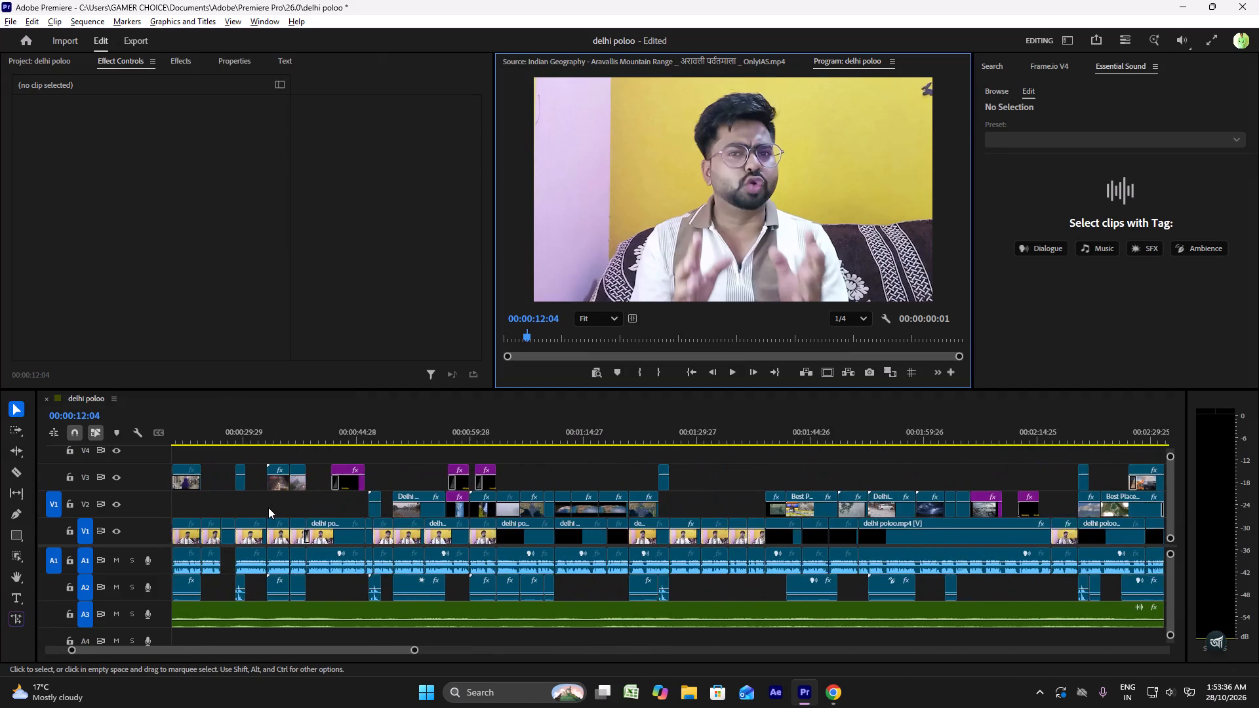
scroll(268, 507, "up", 14)
left_click(240, 437)
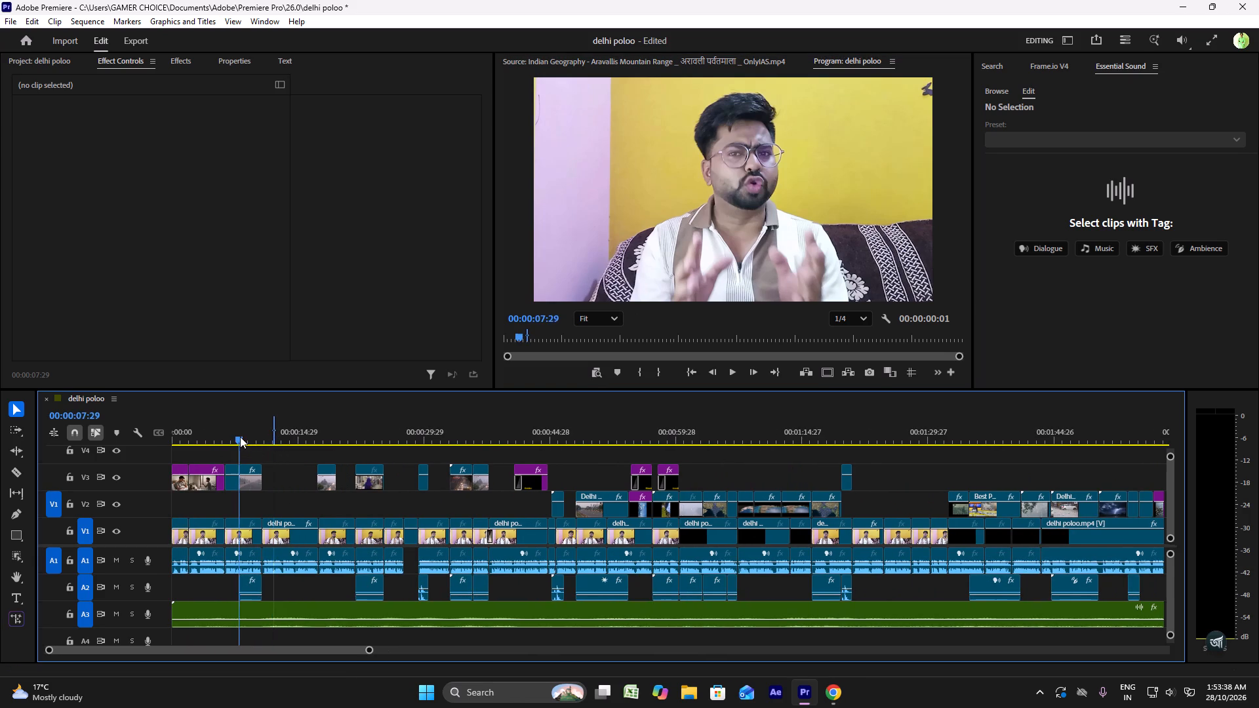
key("space")
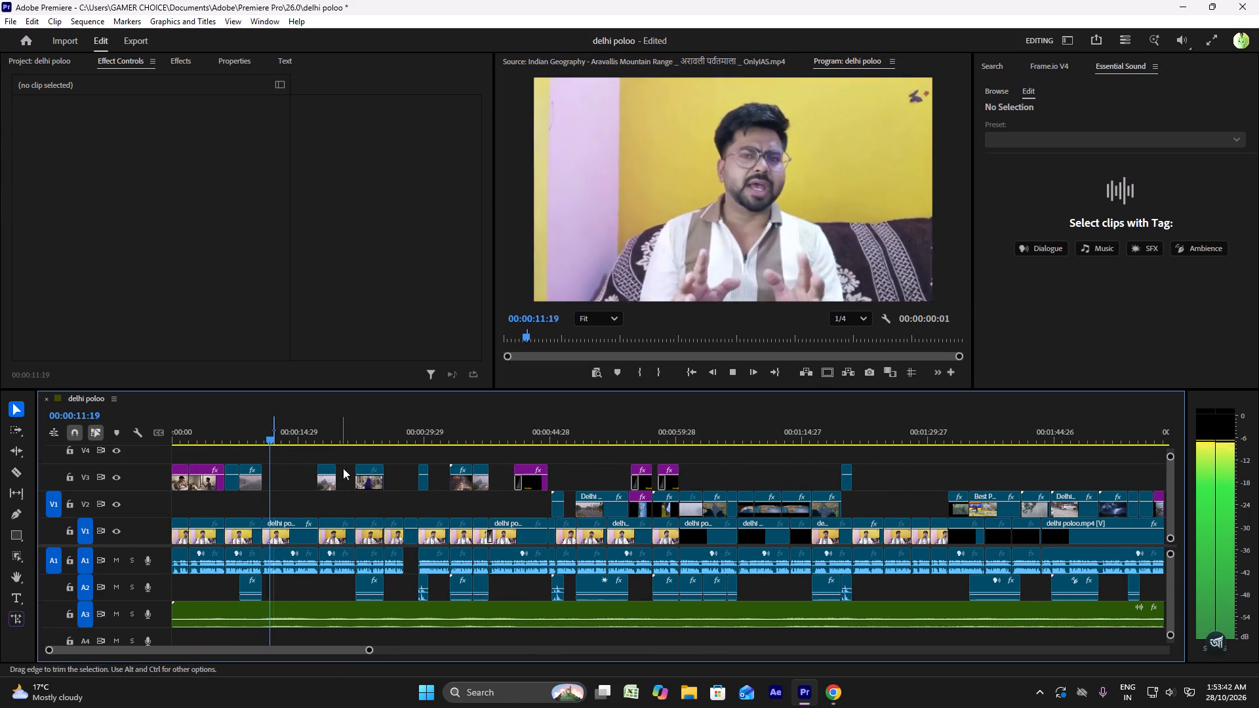
scroll(359, 475, "up", 6, "alt")
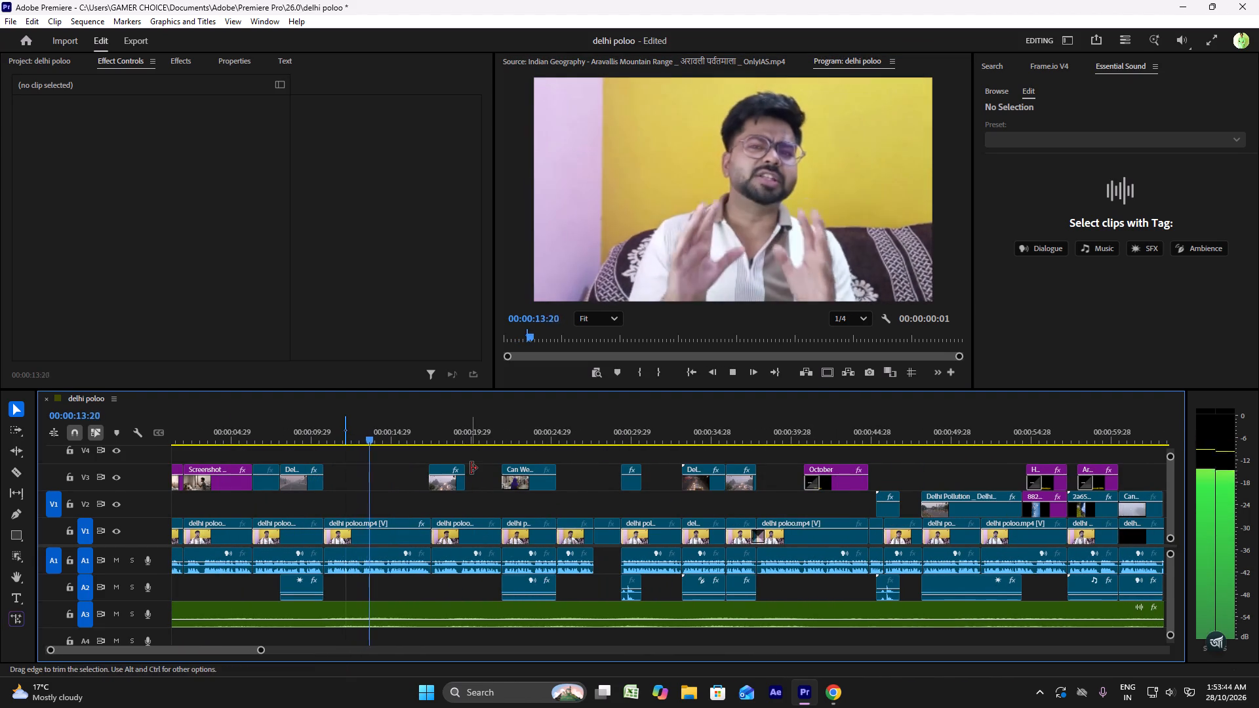
left_click(593, 435)
key("space")
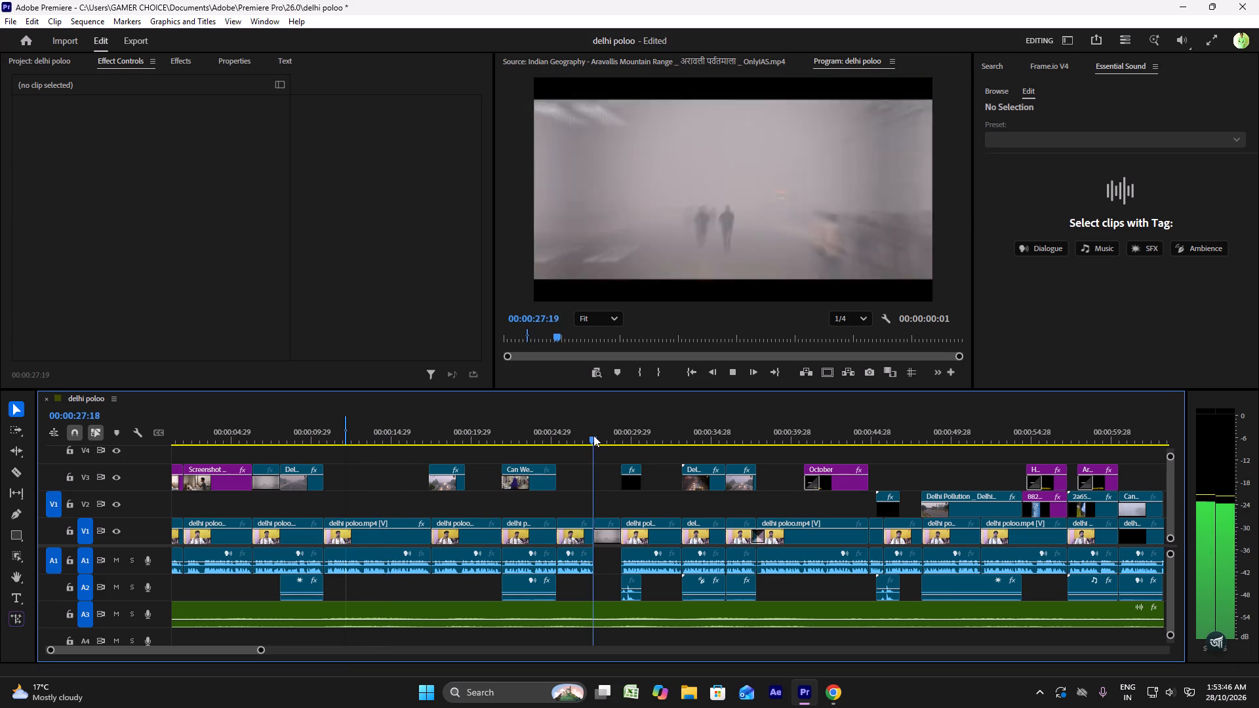
key("space")
Import popular-riser-metallic-sound-effect and the vidssave.com Best Sound Effects video from the download folder into the project.
left_click(26, 61)
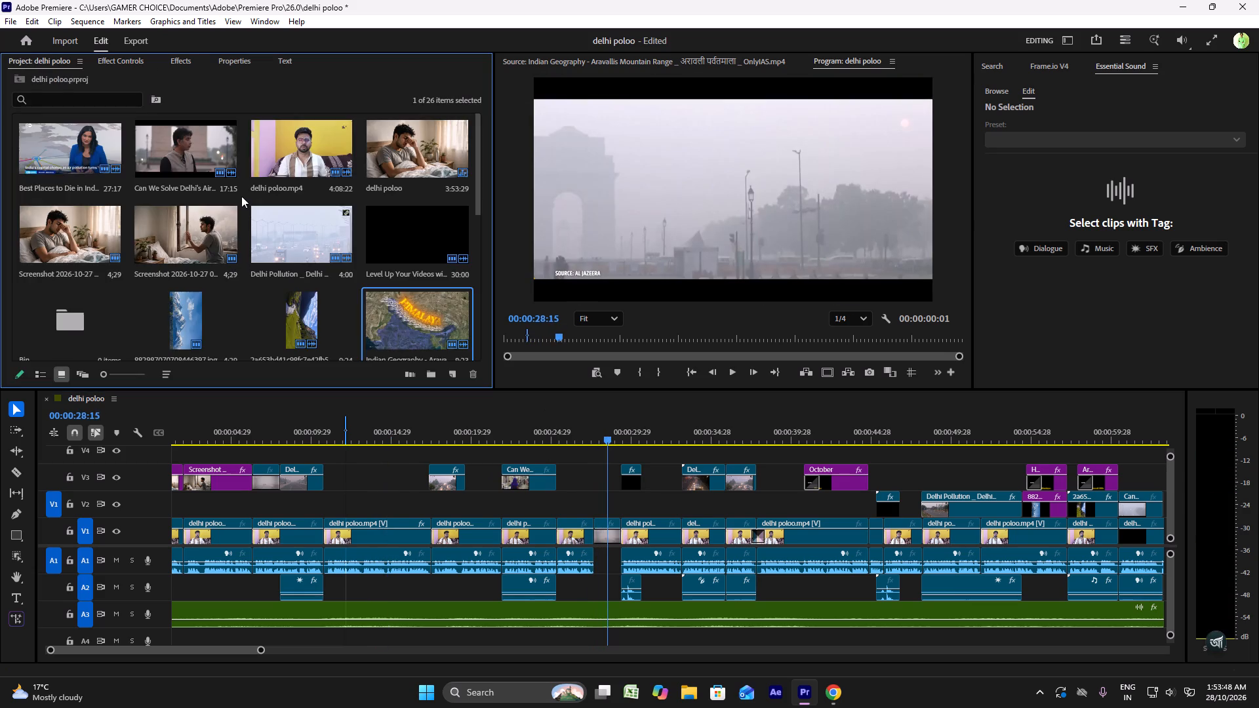
scroll(244, 203, "down", 11)
double_click(309, 328)
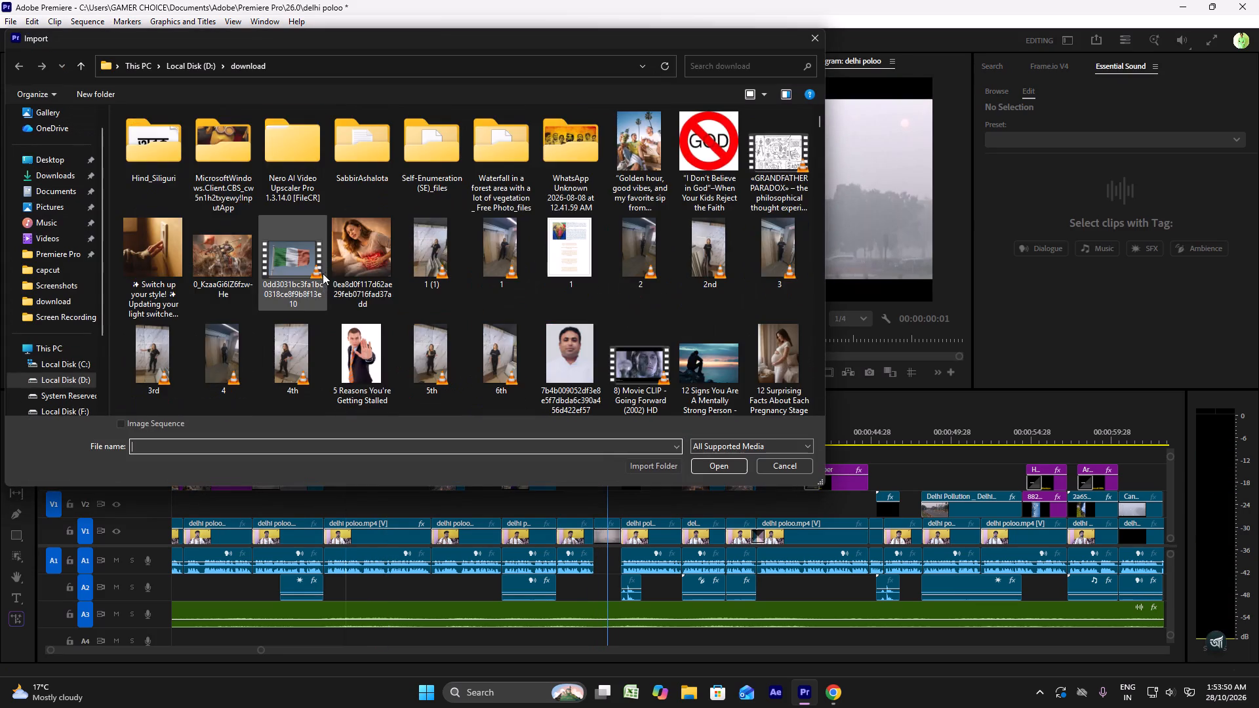
scroll(323, 269, "down", 10)
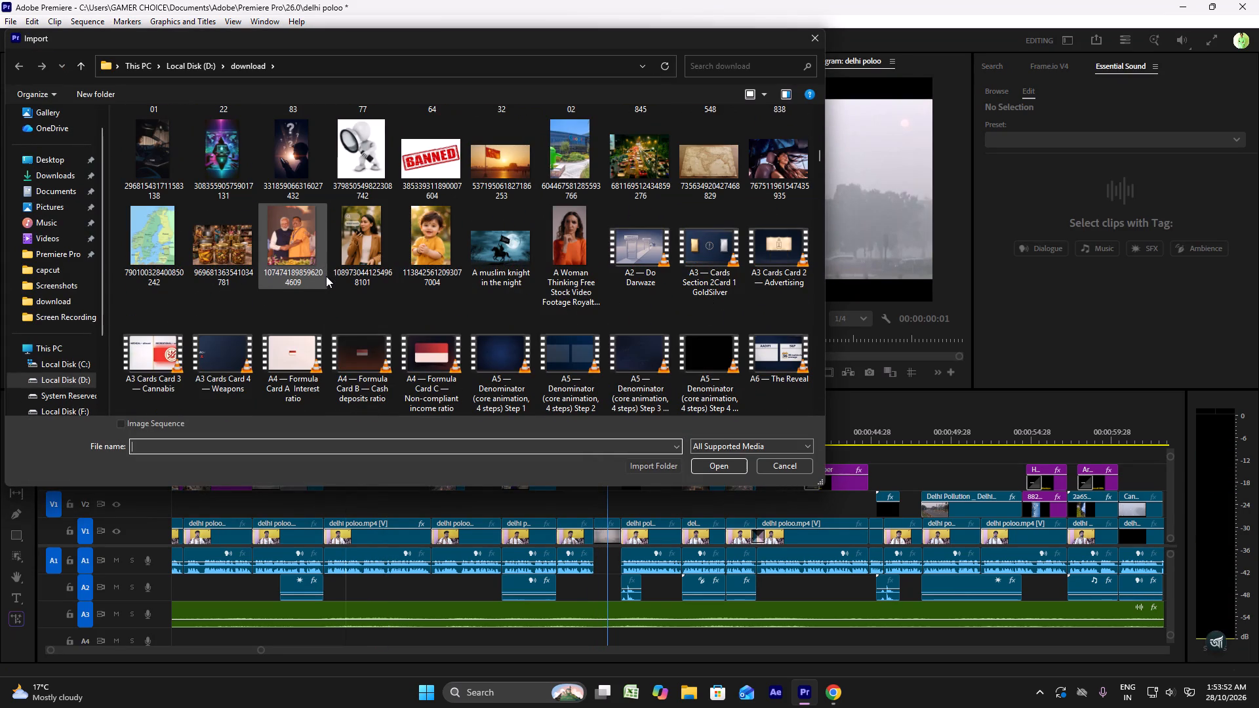
scroll(335, 268, "down", 5)
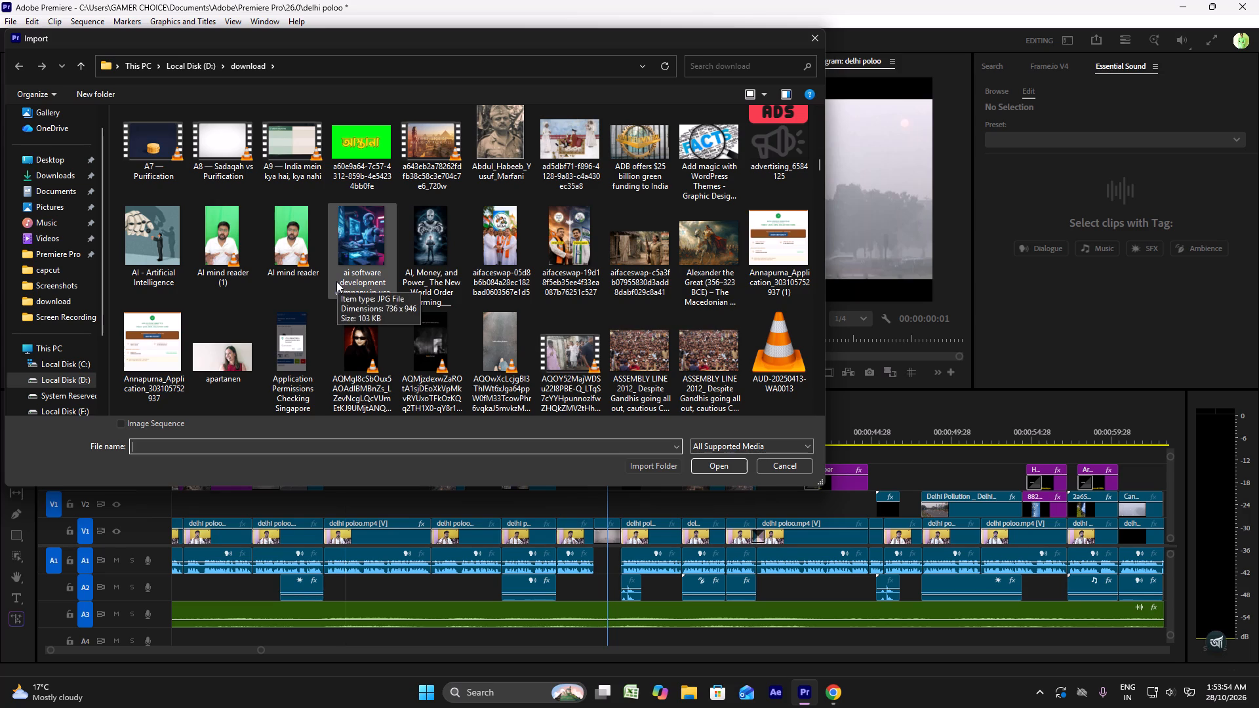
scroll(365, 265, "down", 5)
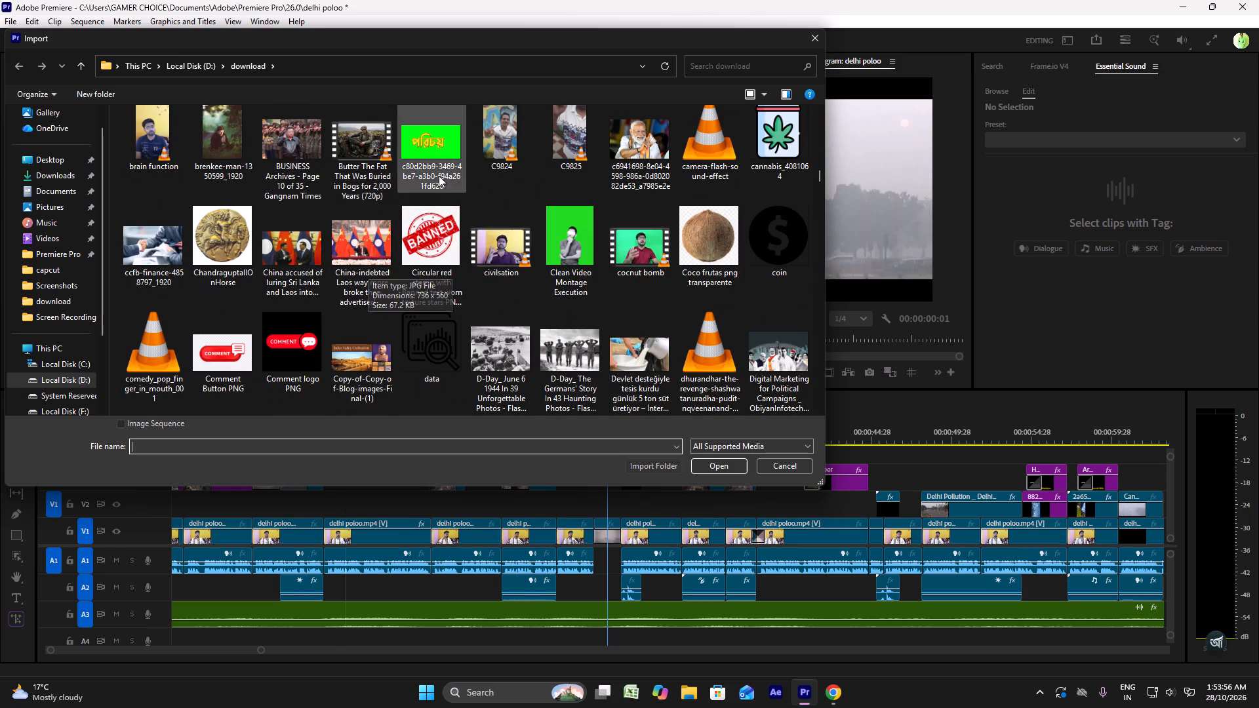
scroll(500, 184, "down", 4)
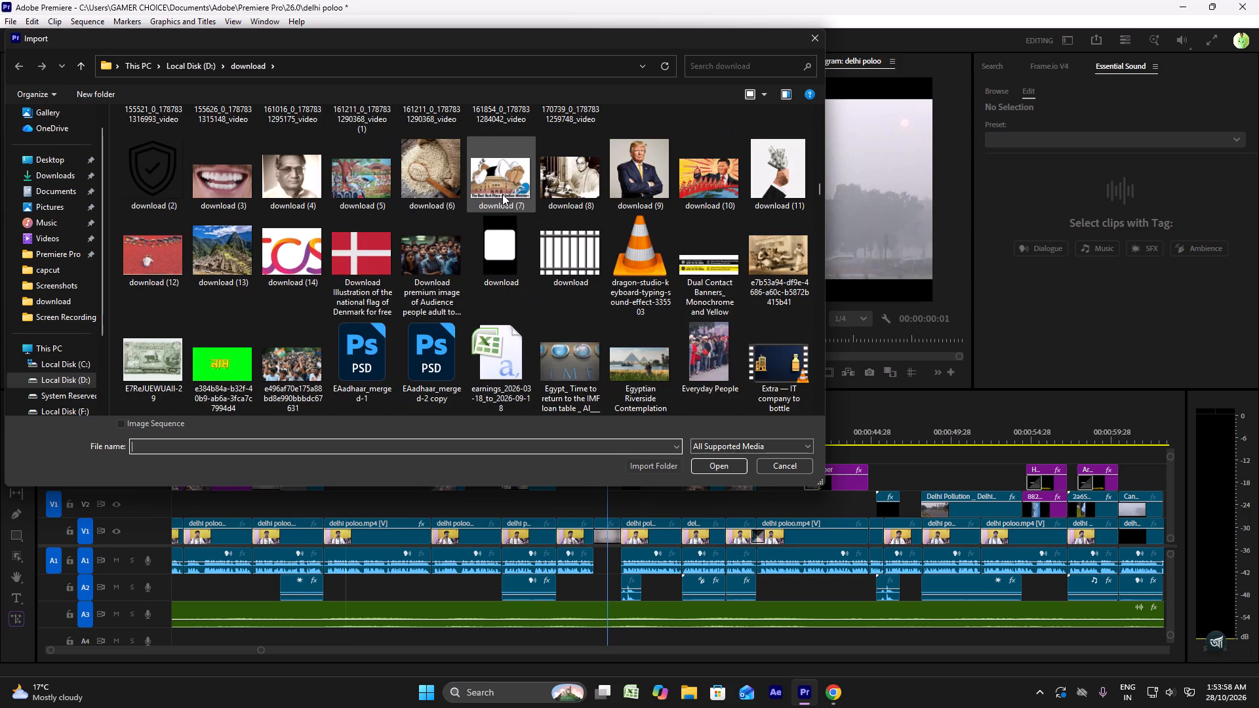
scroll(502, 194, "down", 4)
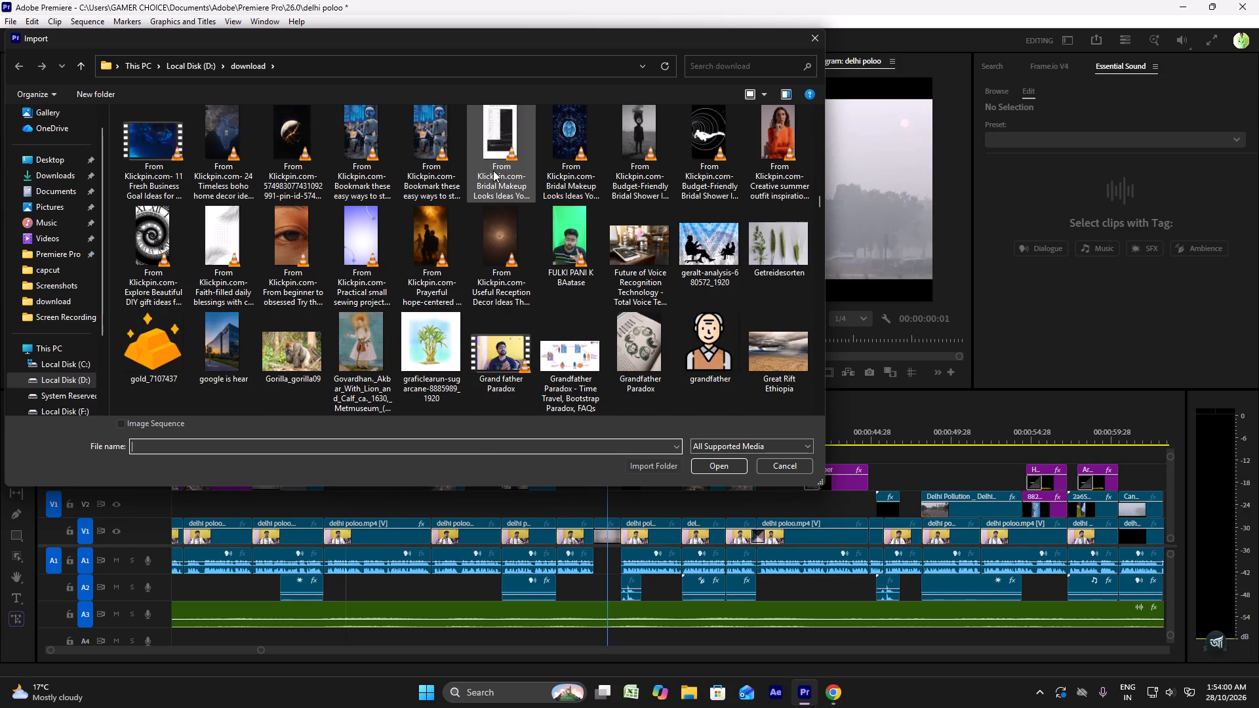
scroll(479, 170, "down", 9)
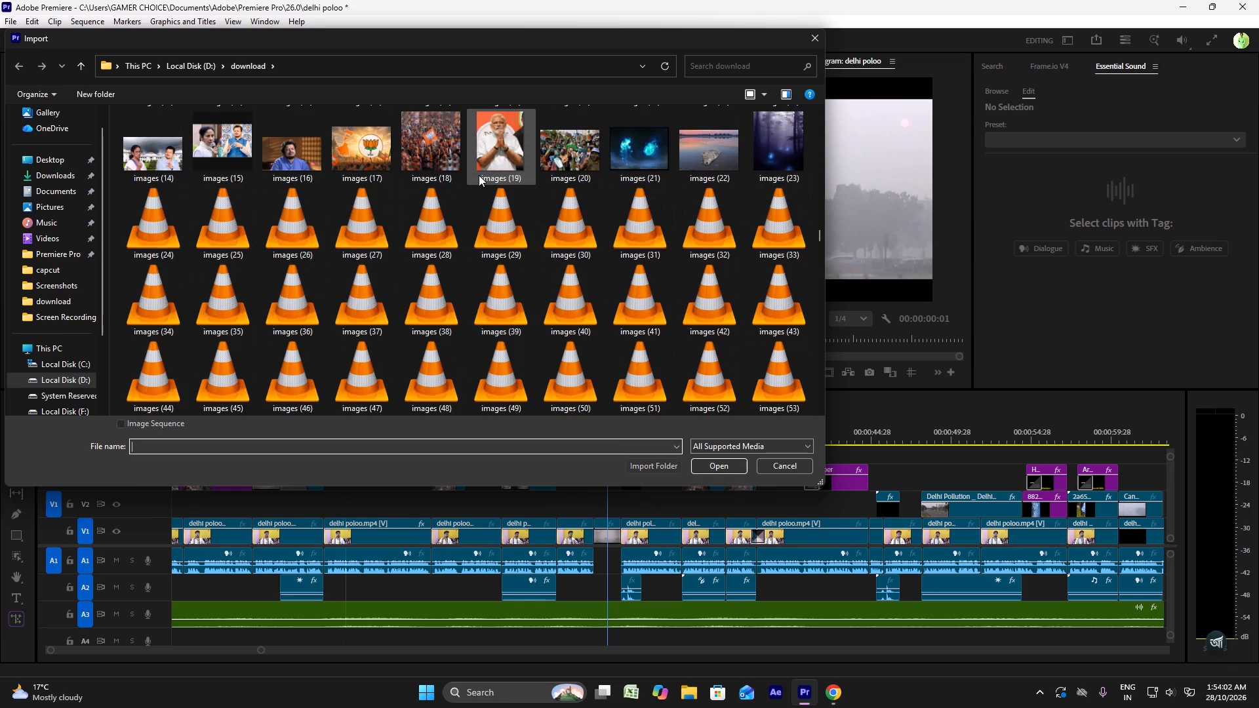
scroll(479, 175, "down", 9)
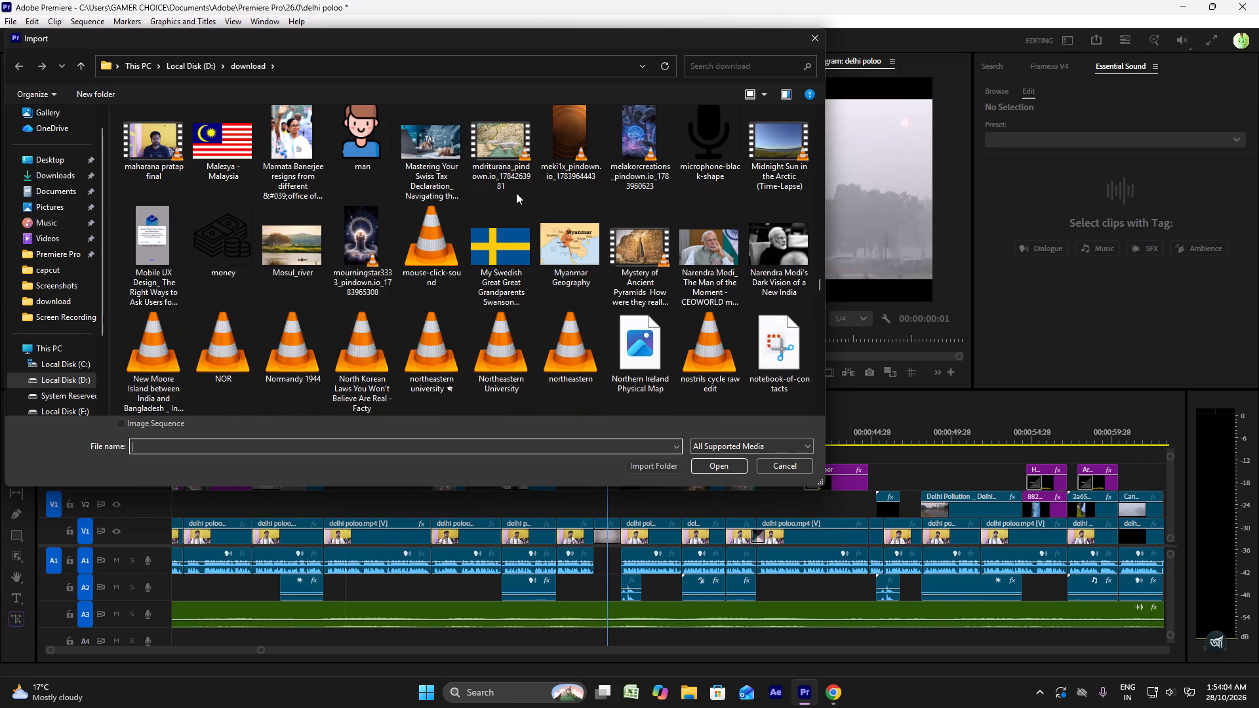
scroll(416, 173, "down", 8)
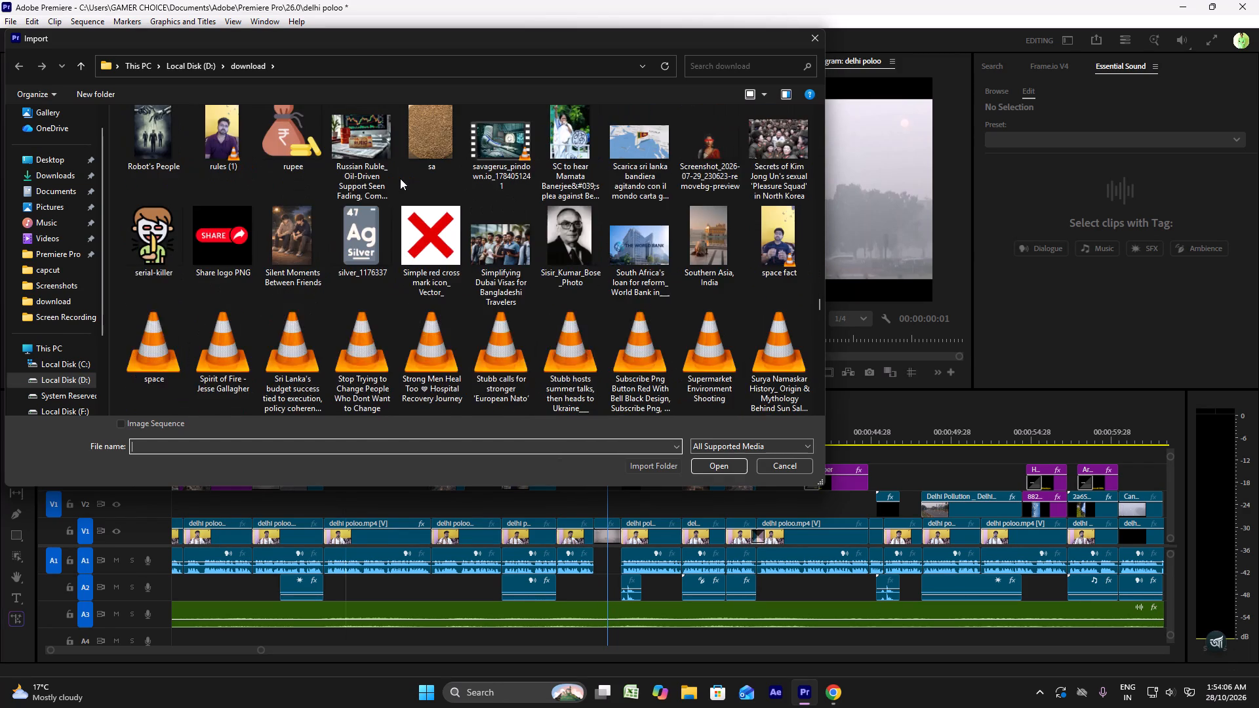
scroll(270, 180, "up", 2)
scroll(216, 212, "down", 2)
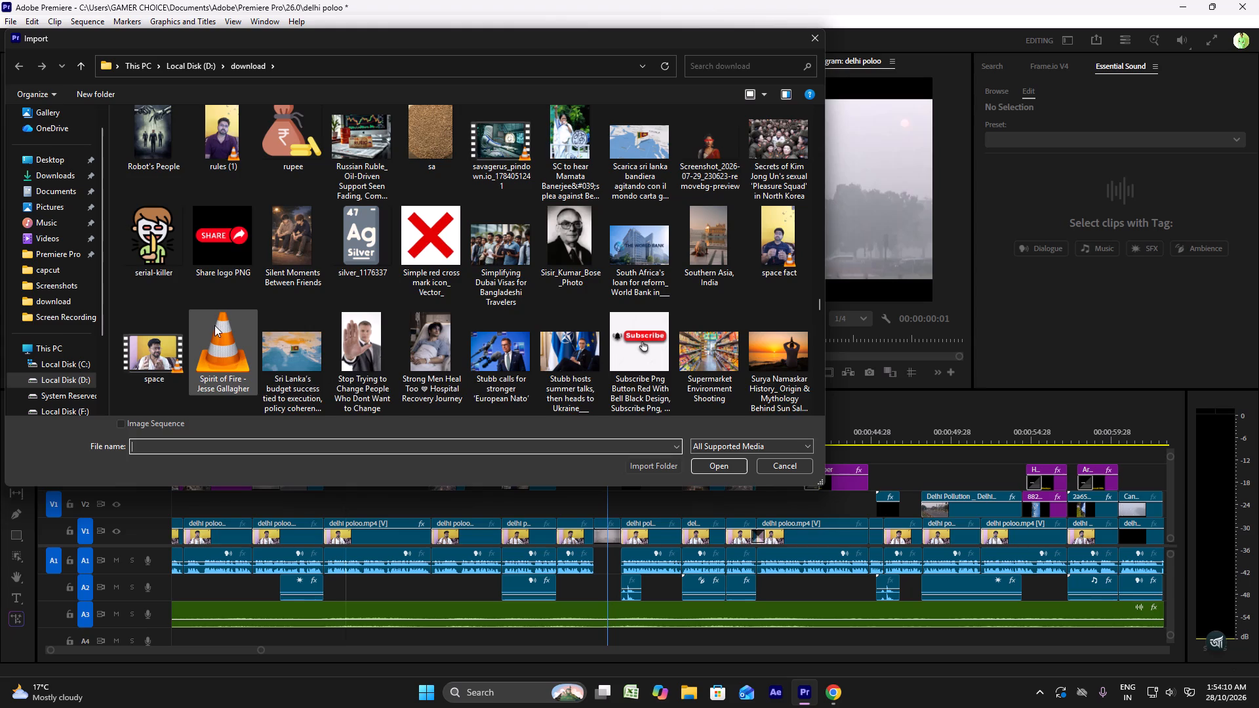
scroll(214, 324, "up", 3)
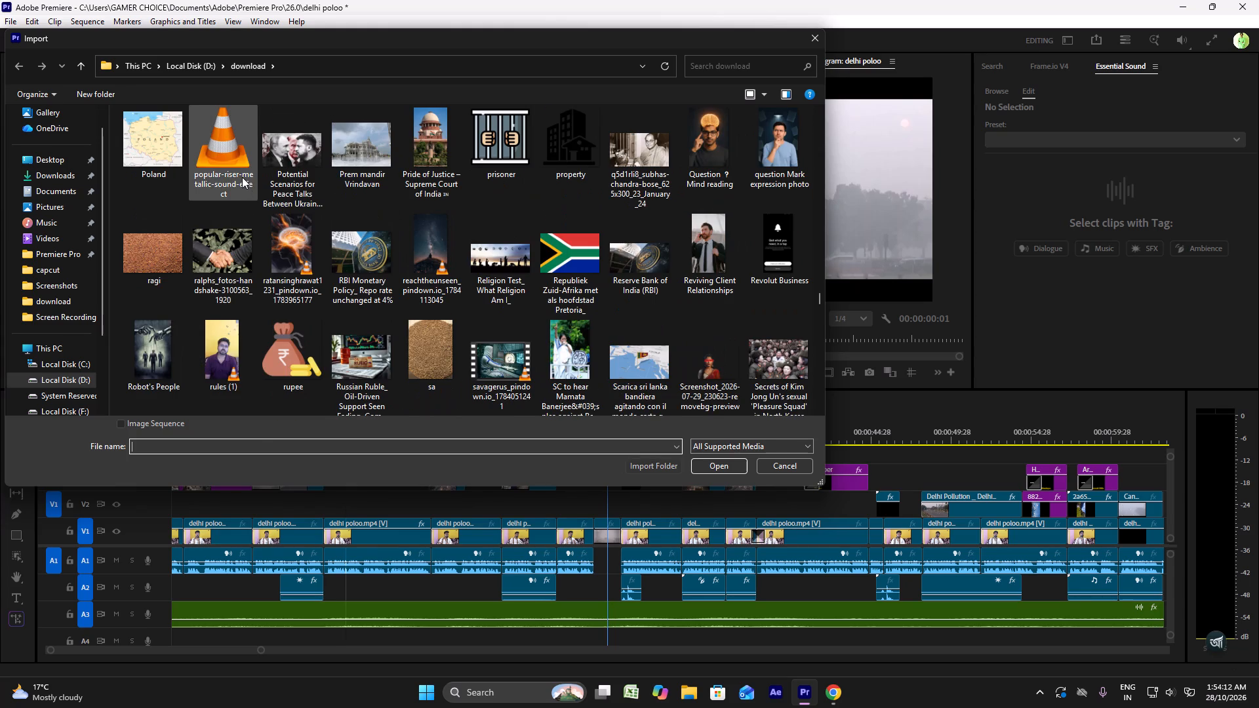
left_click(242, 177, "ctrl")
scroll(432, 237, "down", 5)
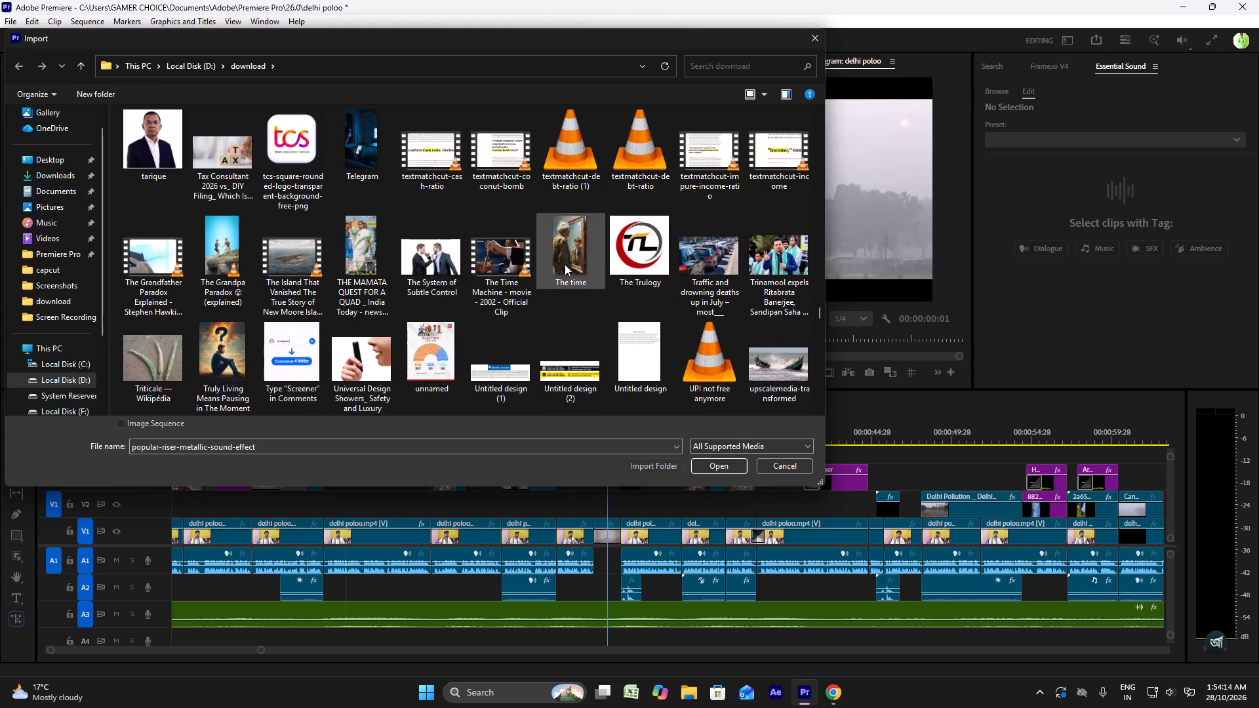
scroll(569, 265, "up", 3)
scroll(569, 265, "down", 5)
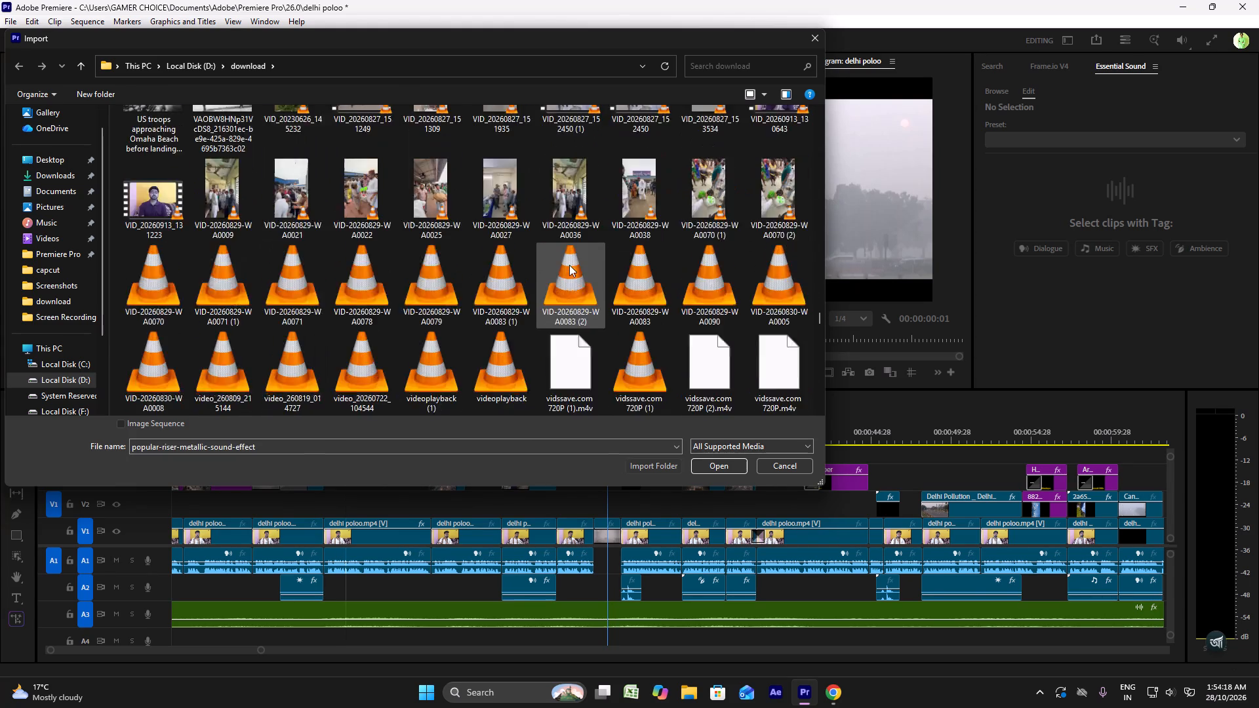
scroll(569, 265, "down", 1)
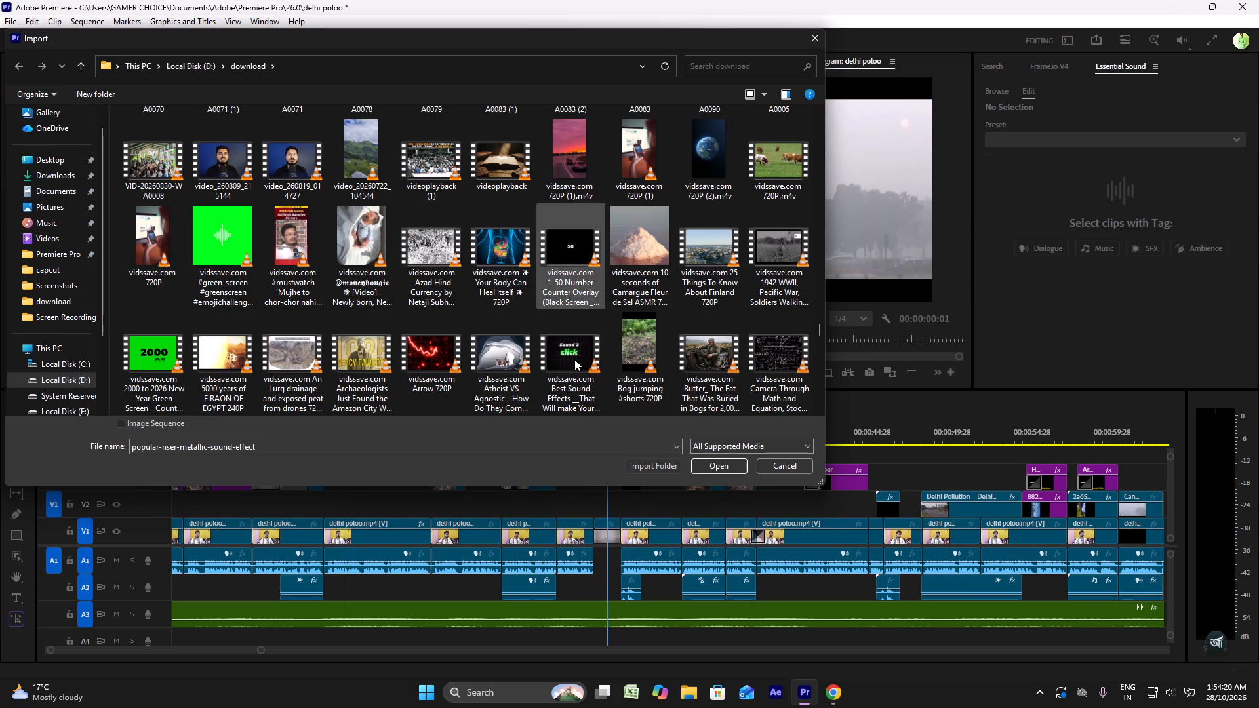
left_click(574, 360, "ctrl")
left_click(716, 460)
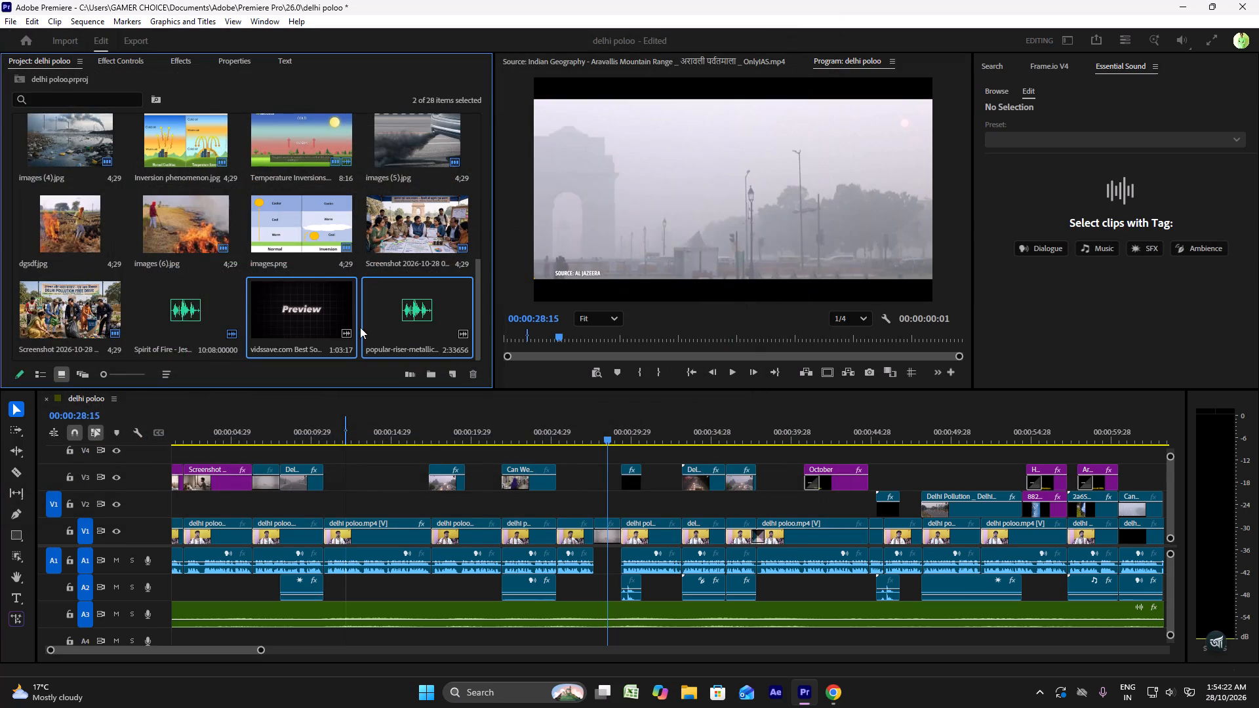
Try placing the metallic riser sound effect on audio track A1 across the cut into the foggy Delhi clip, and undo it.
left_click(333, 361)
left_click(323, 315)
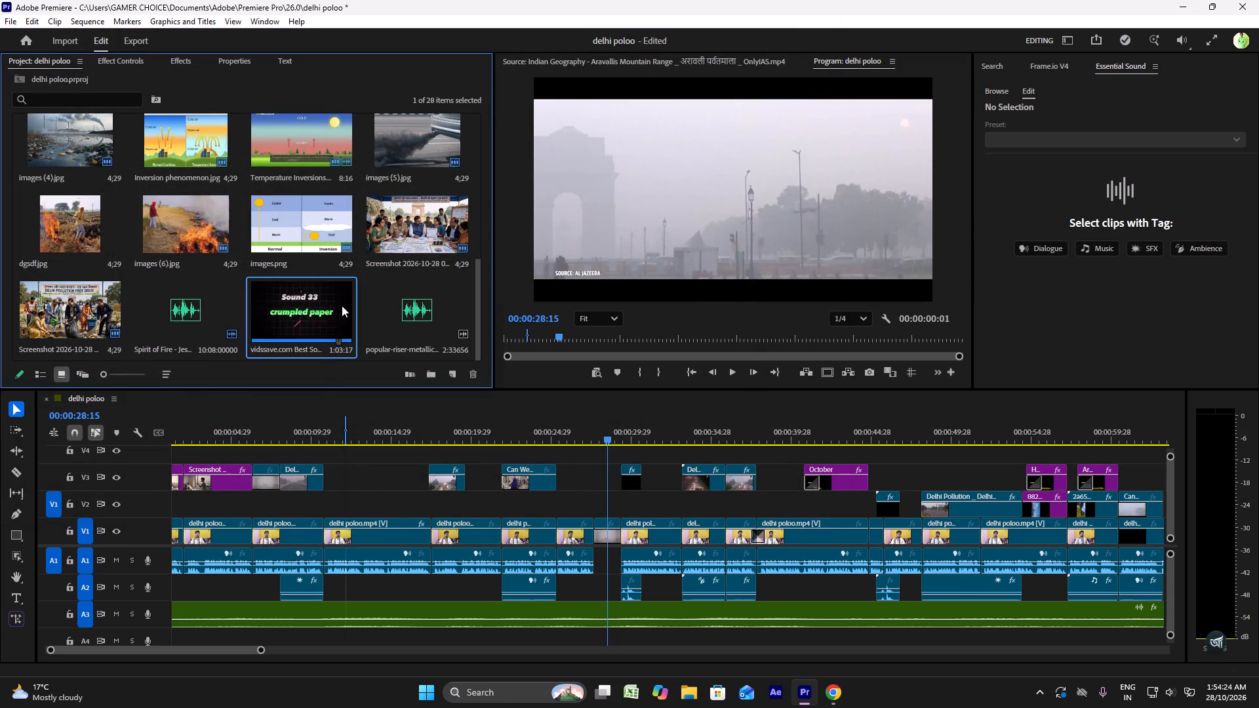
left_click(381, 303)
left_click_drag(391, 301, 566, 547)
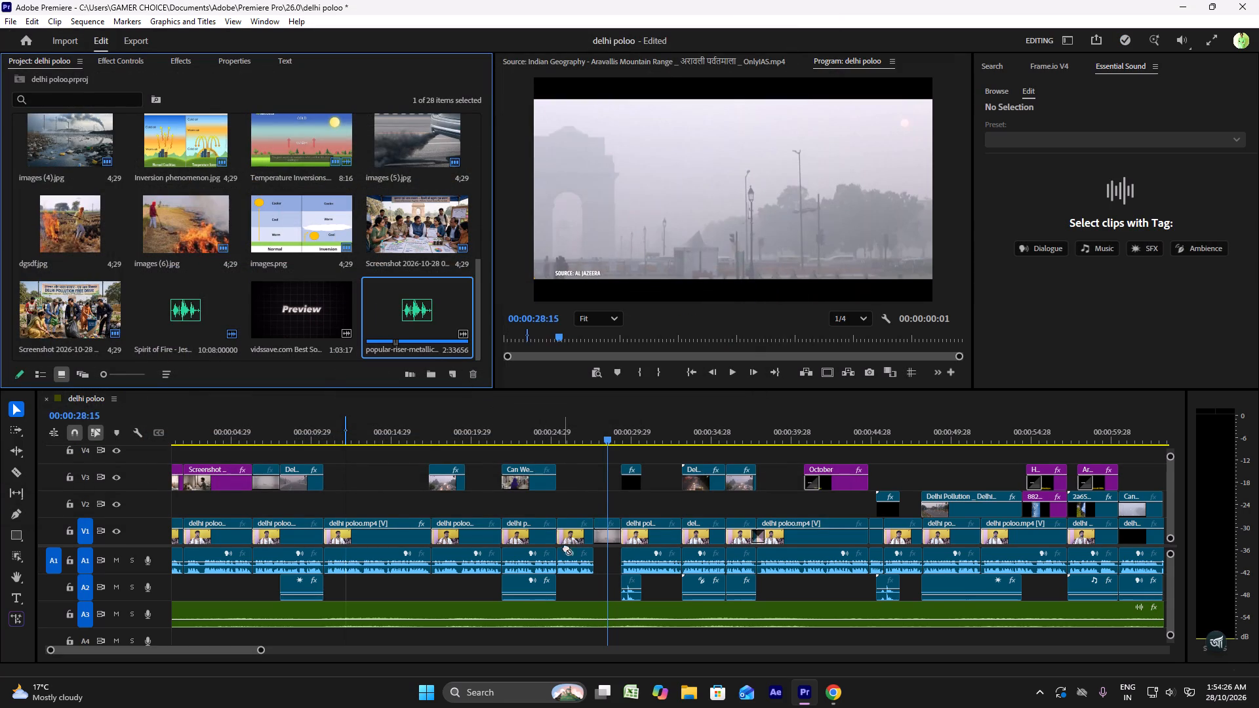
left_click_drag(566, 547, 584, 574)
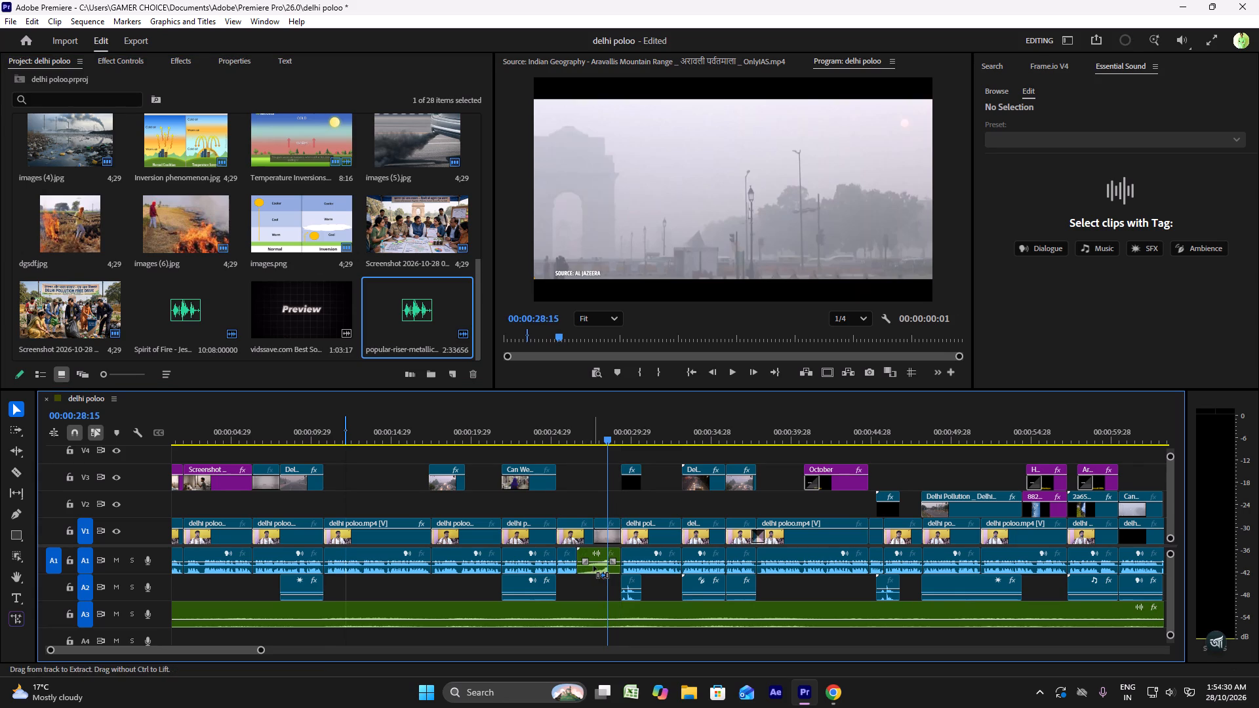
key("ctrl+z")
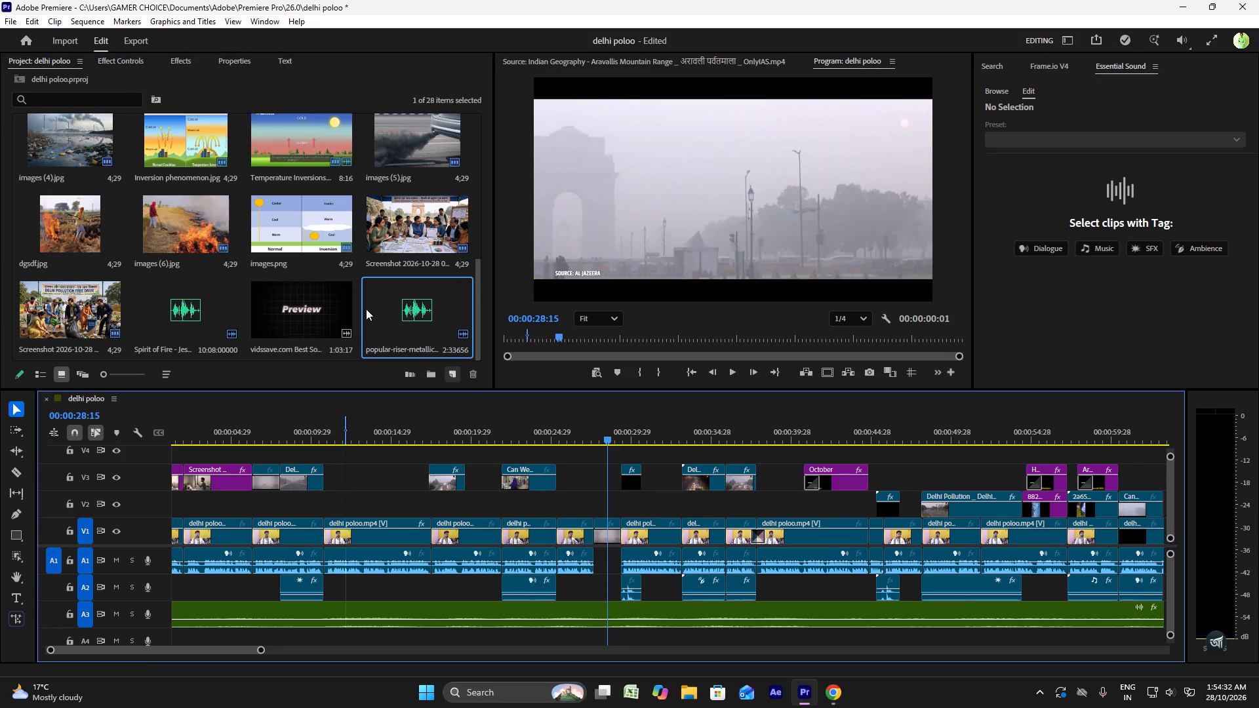
Place the metallic riser sound effect on audio track A2, directly after the clip ending at about 00:00:25.
left_click_drag(419, 315, 561, 547)
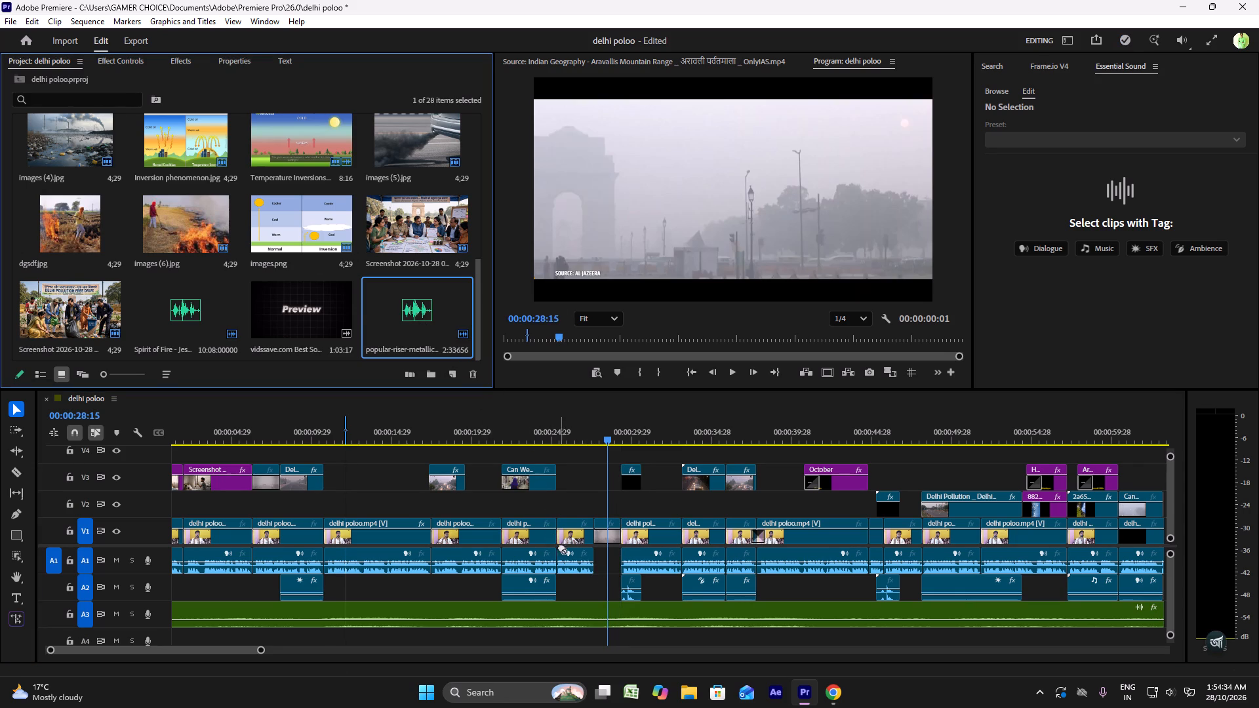
left_click_drag(561, 547, 551, 579)
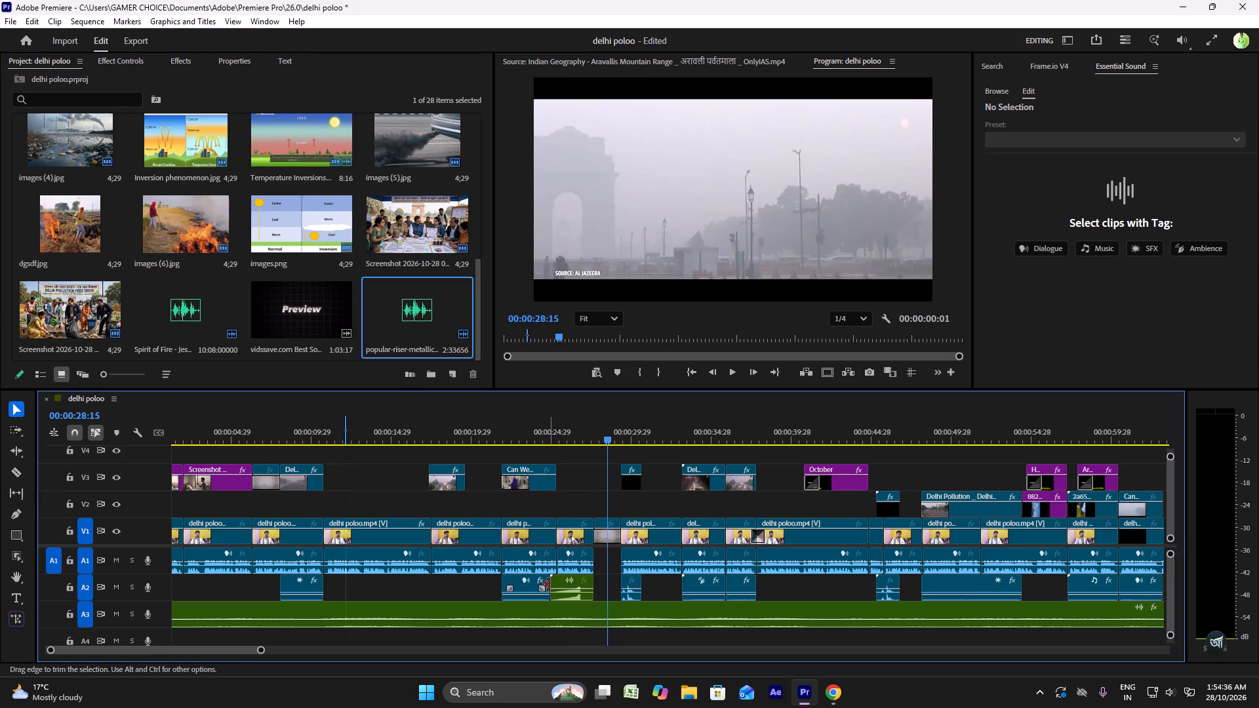
Trim the end of the riser sound effect on A2 to a duration of 00:00:02:00.
scroll(574, 576, "up", 5, "alt")
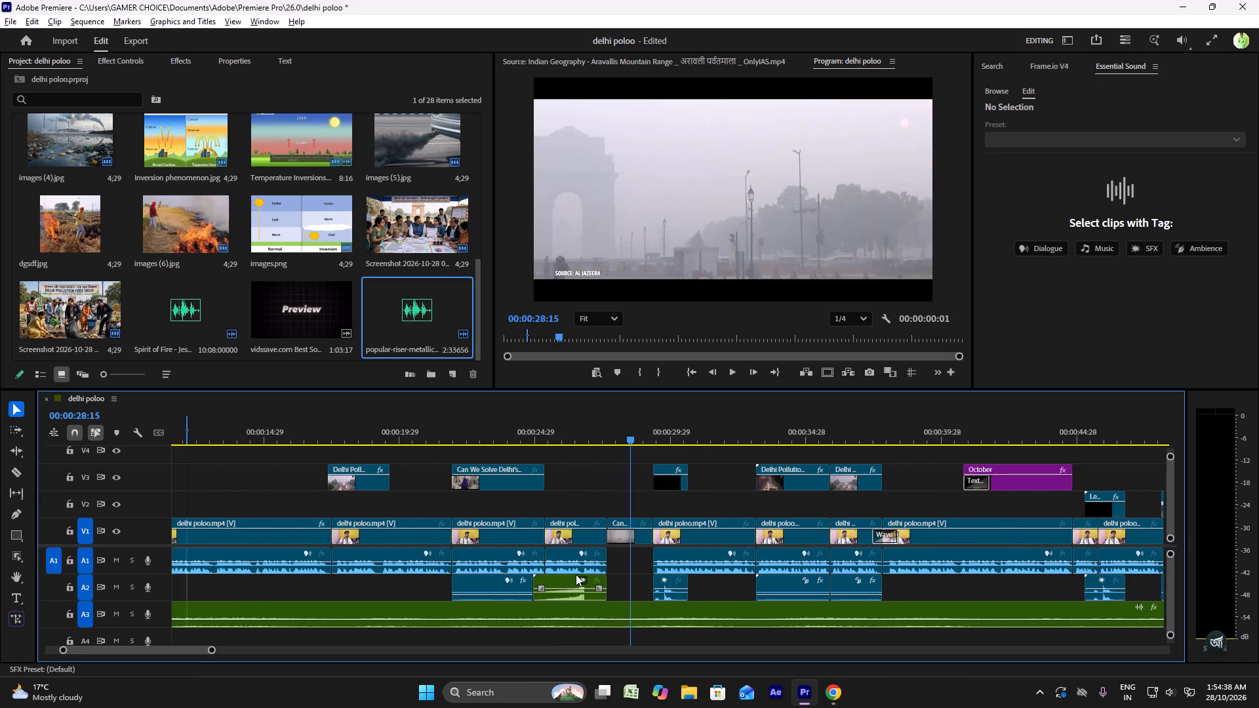
scroll(576, 574, "up", 6, "alt")
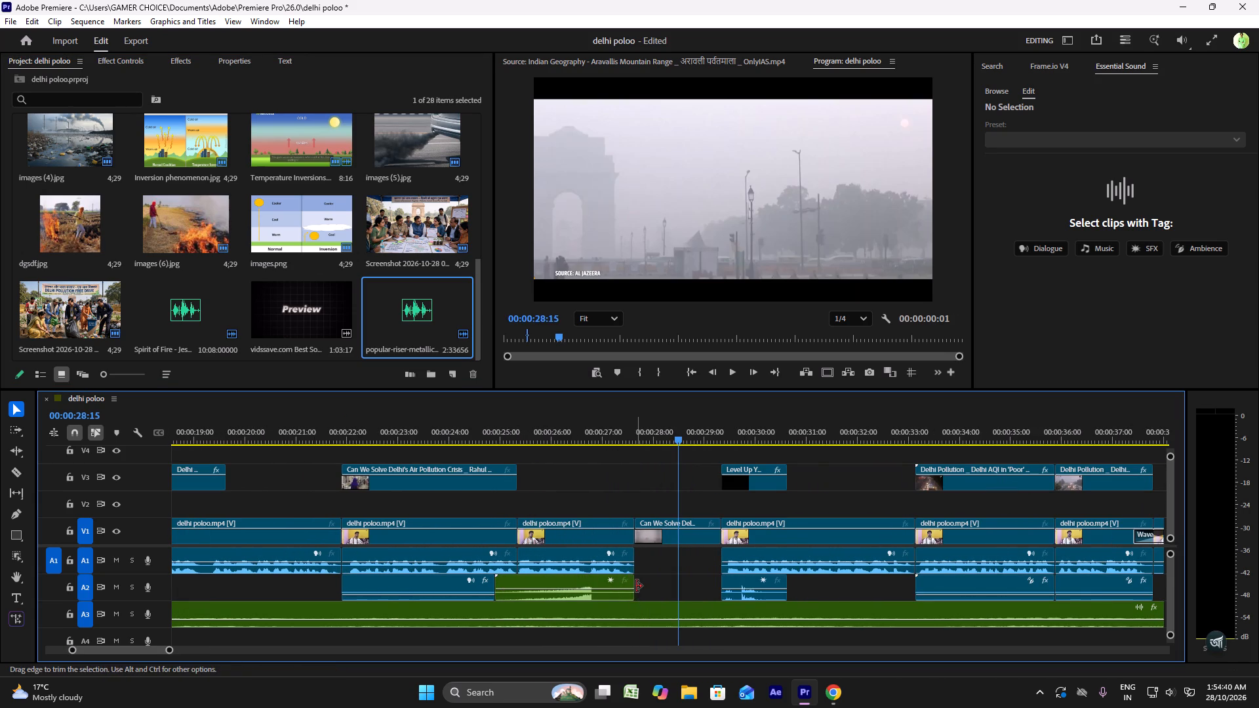
left_click_drag(636, 586, 599, 586)
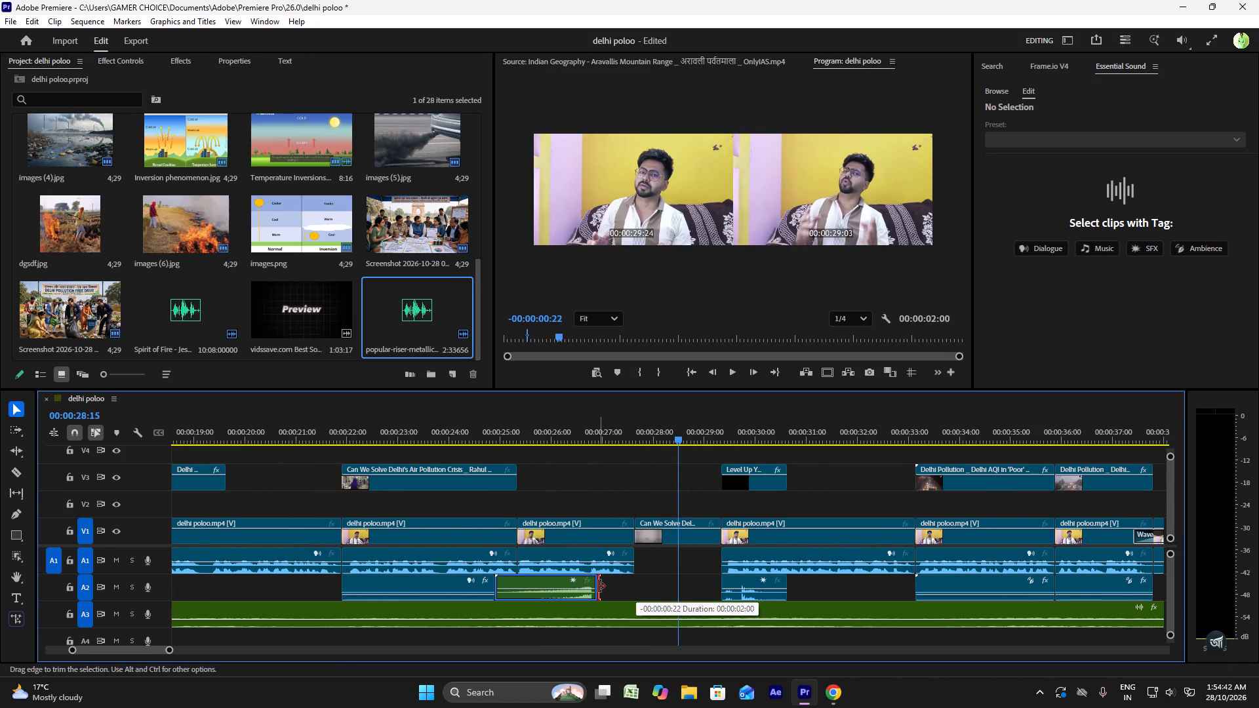
left_click_drag(599, 586, 598, 586)
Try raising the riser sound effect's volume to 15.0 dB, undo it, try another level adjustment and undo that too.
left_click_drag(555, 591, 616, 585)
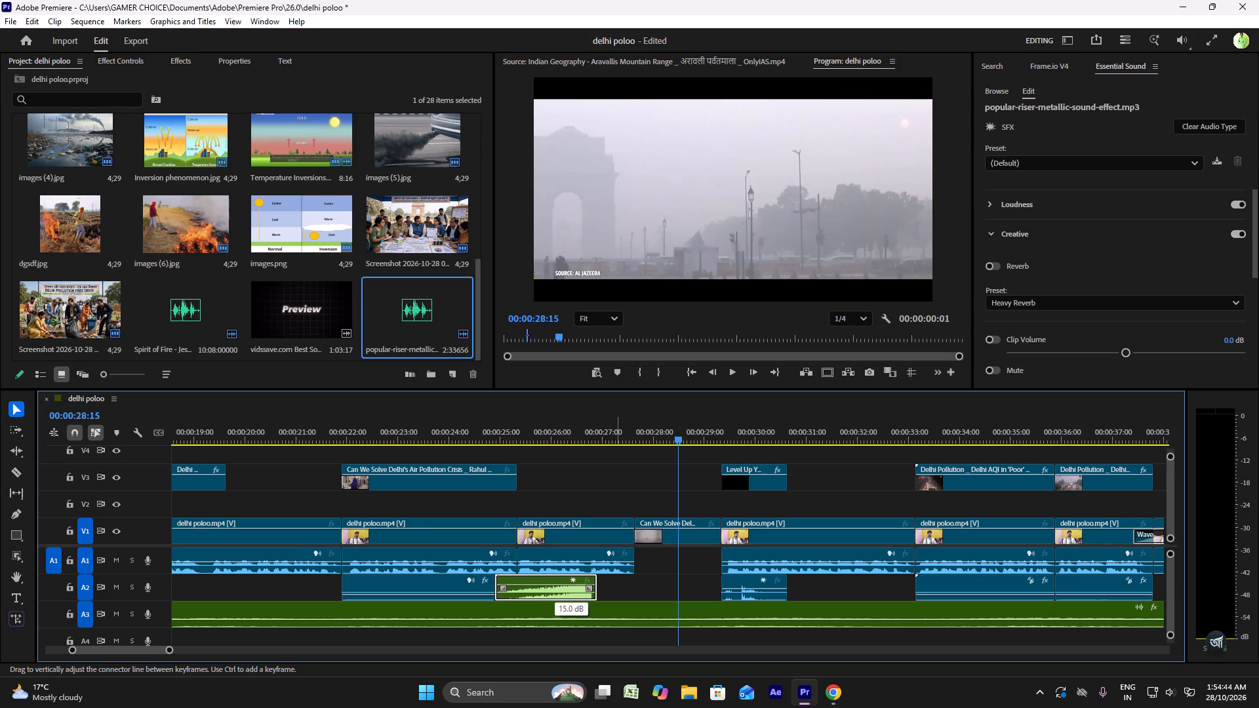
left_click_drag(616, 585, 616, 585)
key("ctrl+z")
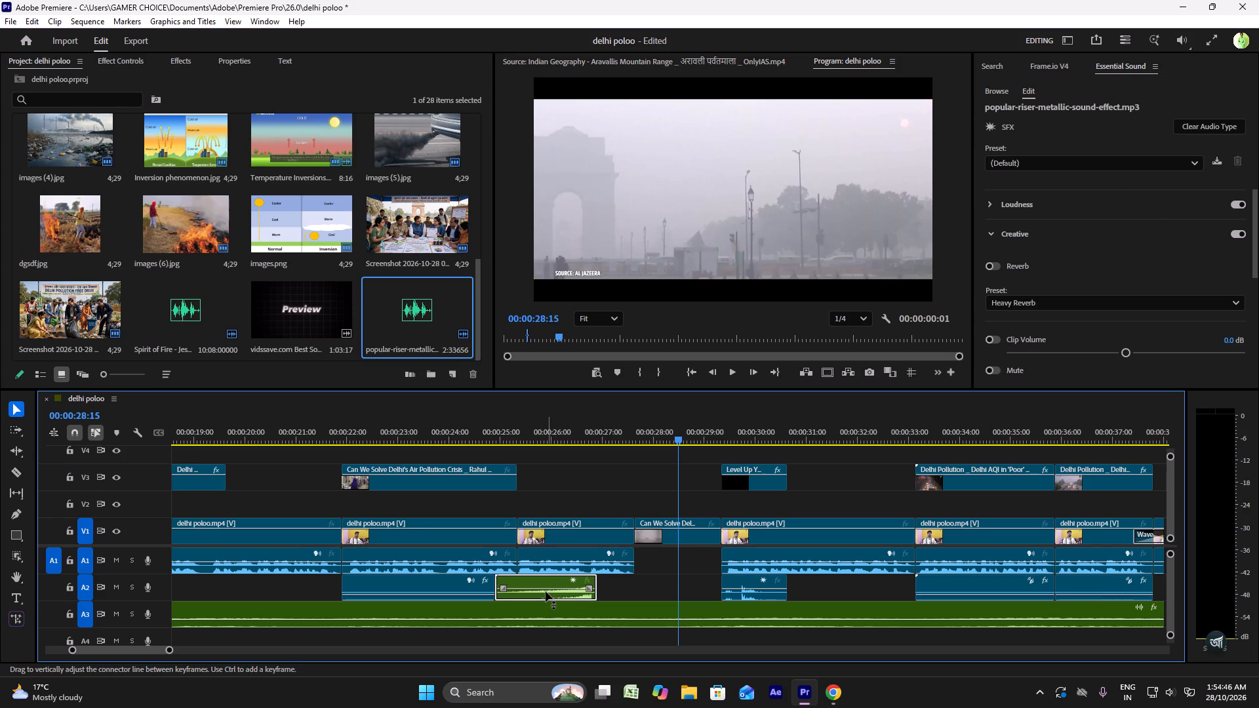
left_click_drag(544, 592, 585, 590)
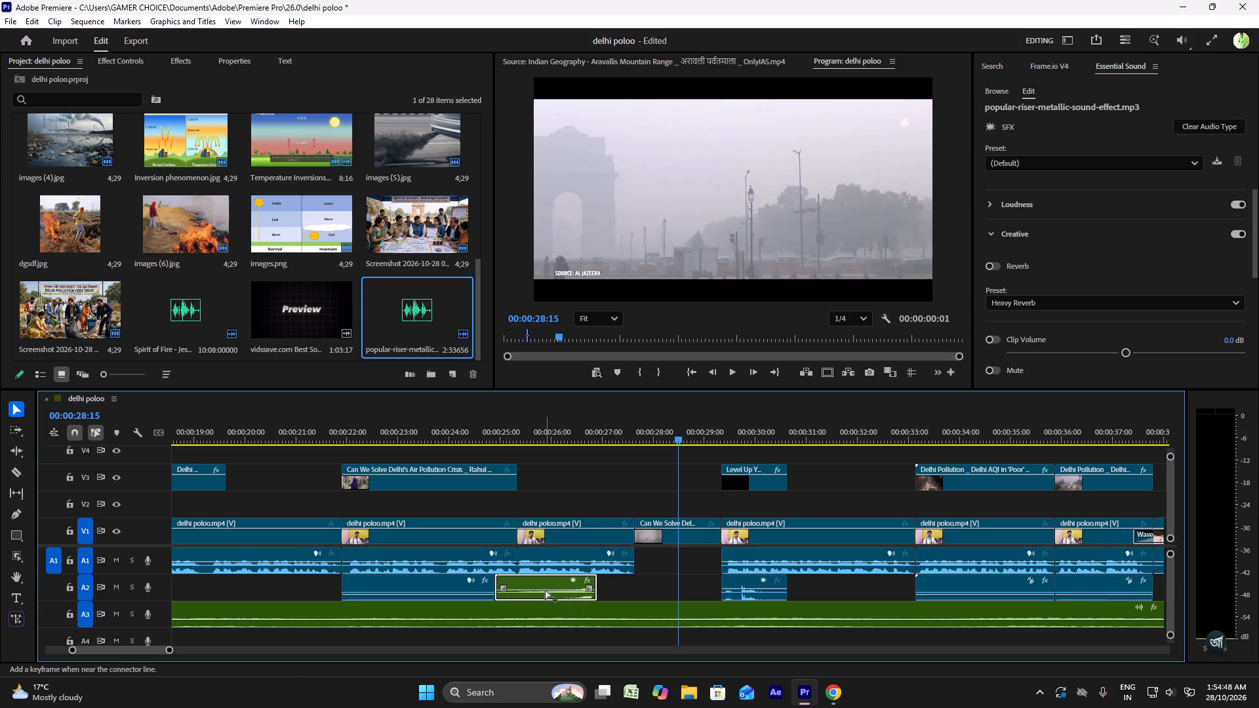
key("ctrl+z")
Move the riser sound effect on A2 to end at 00:00:29:09, where the foggy Delhi clip ends, and play that section.
left_click_drag(541, 581, 561, 581)
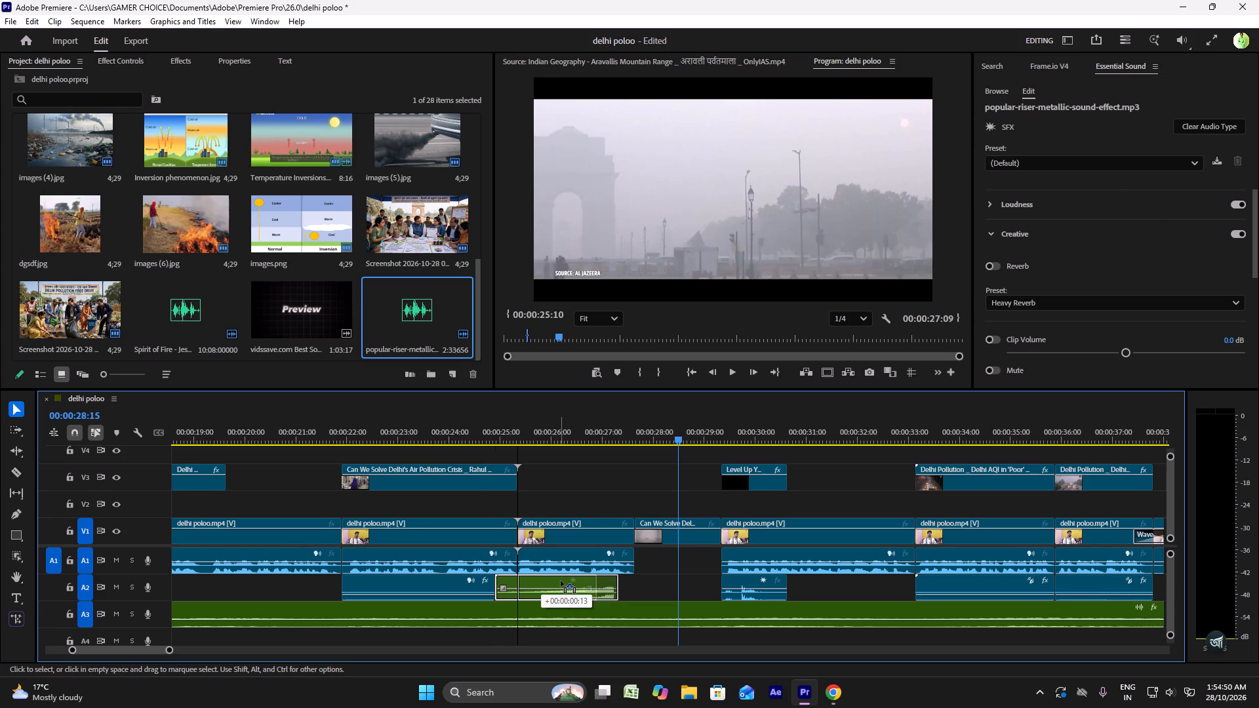
left_click_drag(561, 581, 663, 578)
left_click(609, 428)
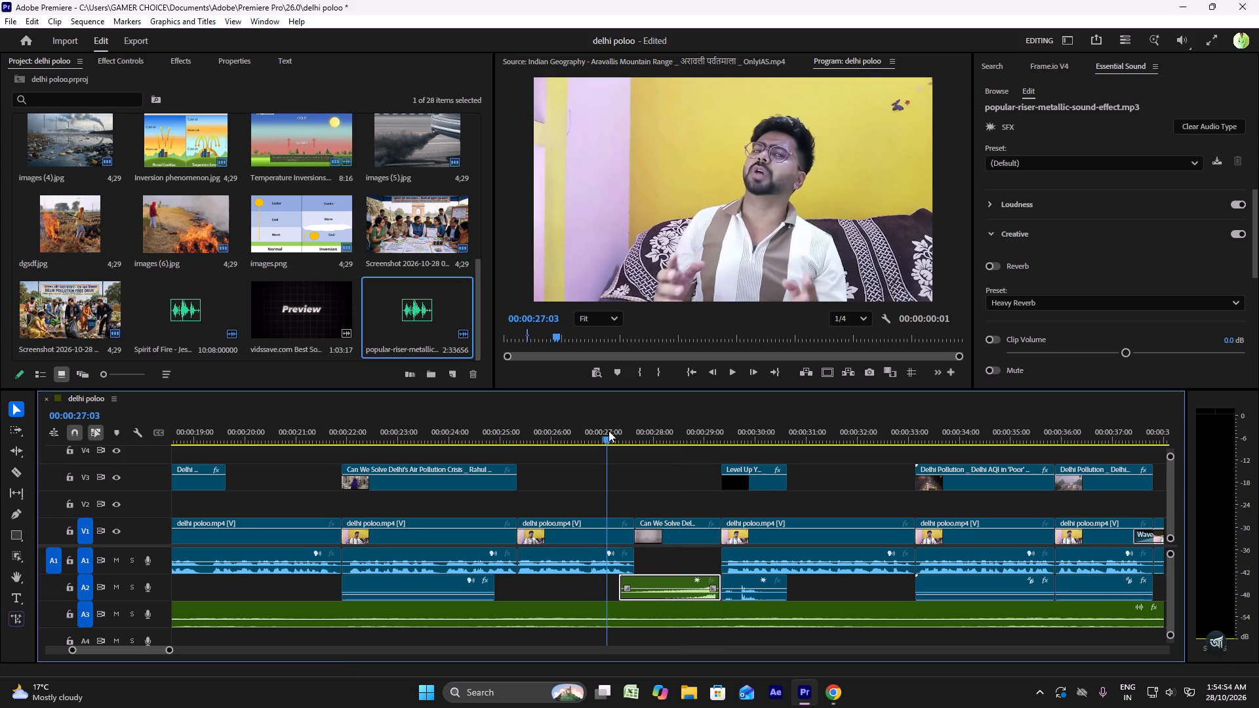
key("space")
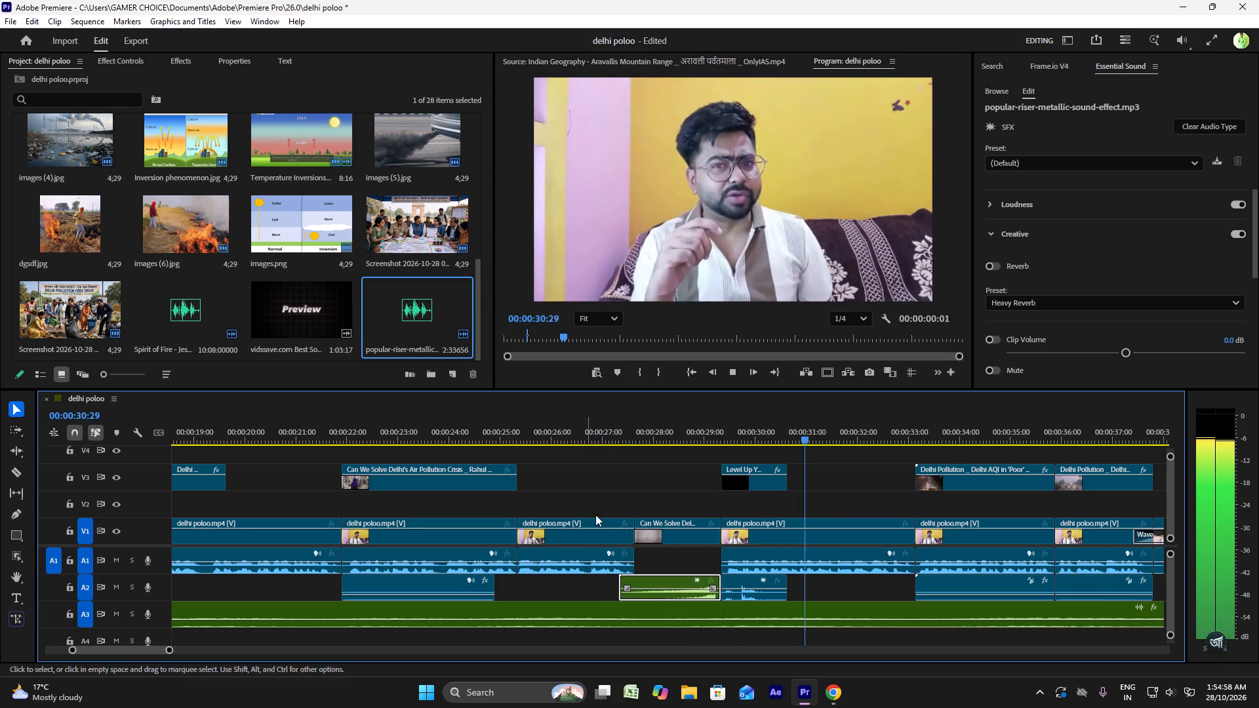
Raise the riser sound effect's volume level on A2 and play the section again from just before the foggy Delhi clip.
left_click(662, 585)
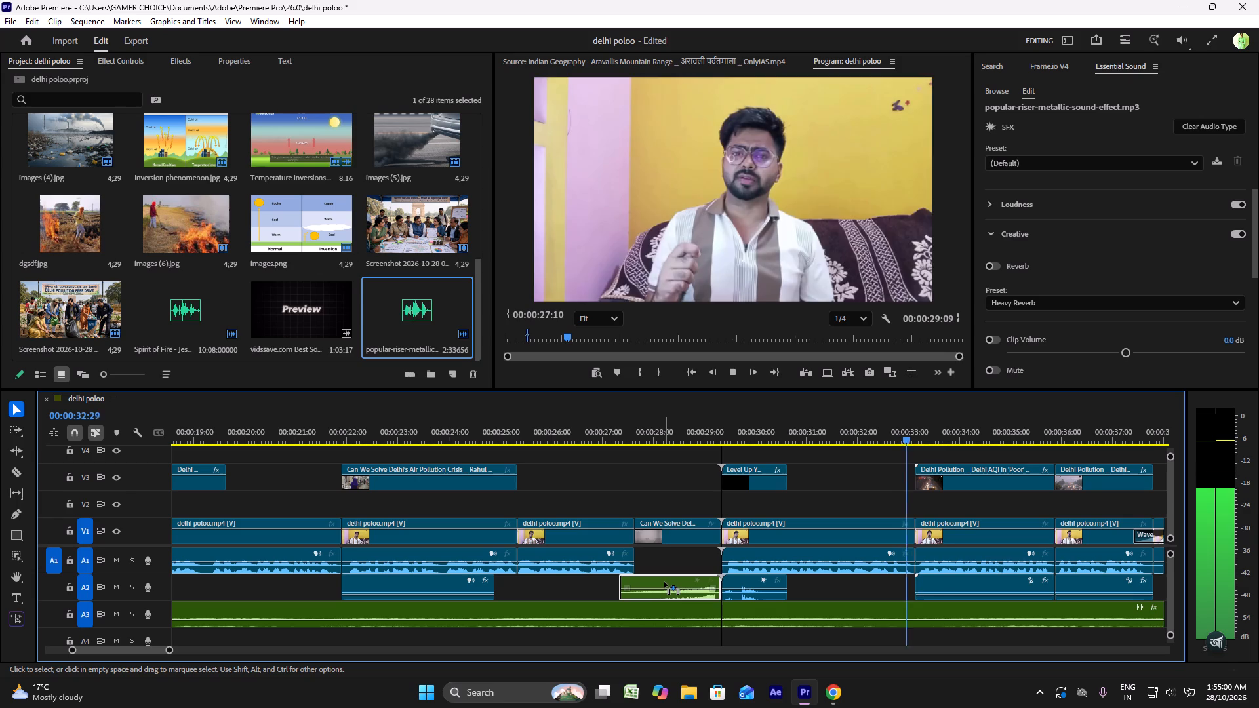
left_click(669, 592)
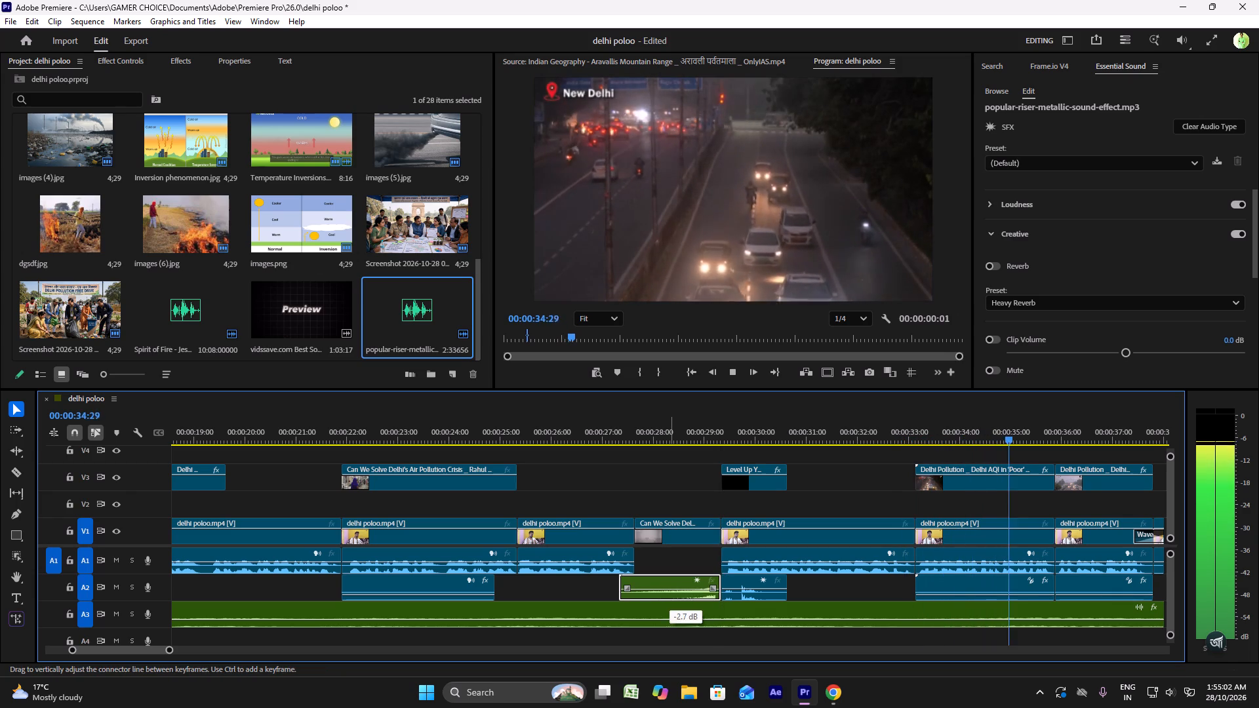
left_click(626, 444)
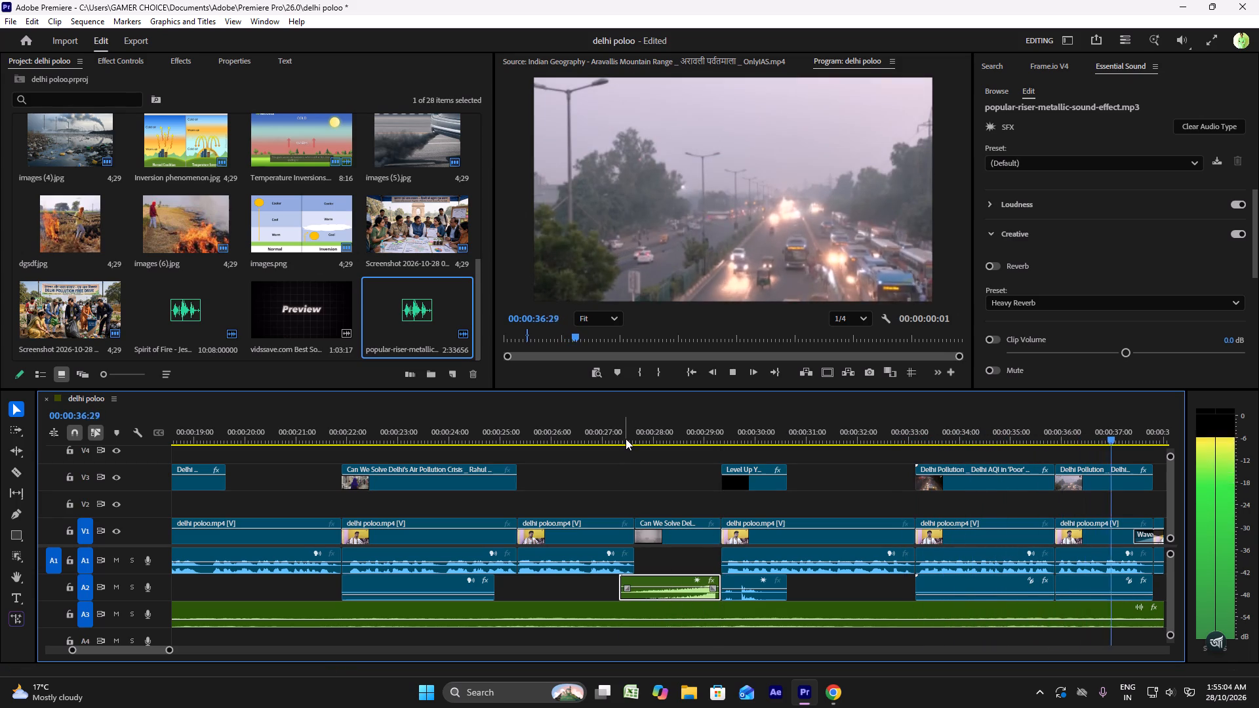
left_click(626, 439)
key("space")
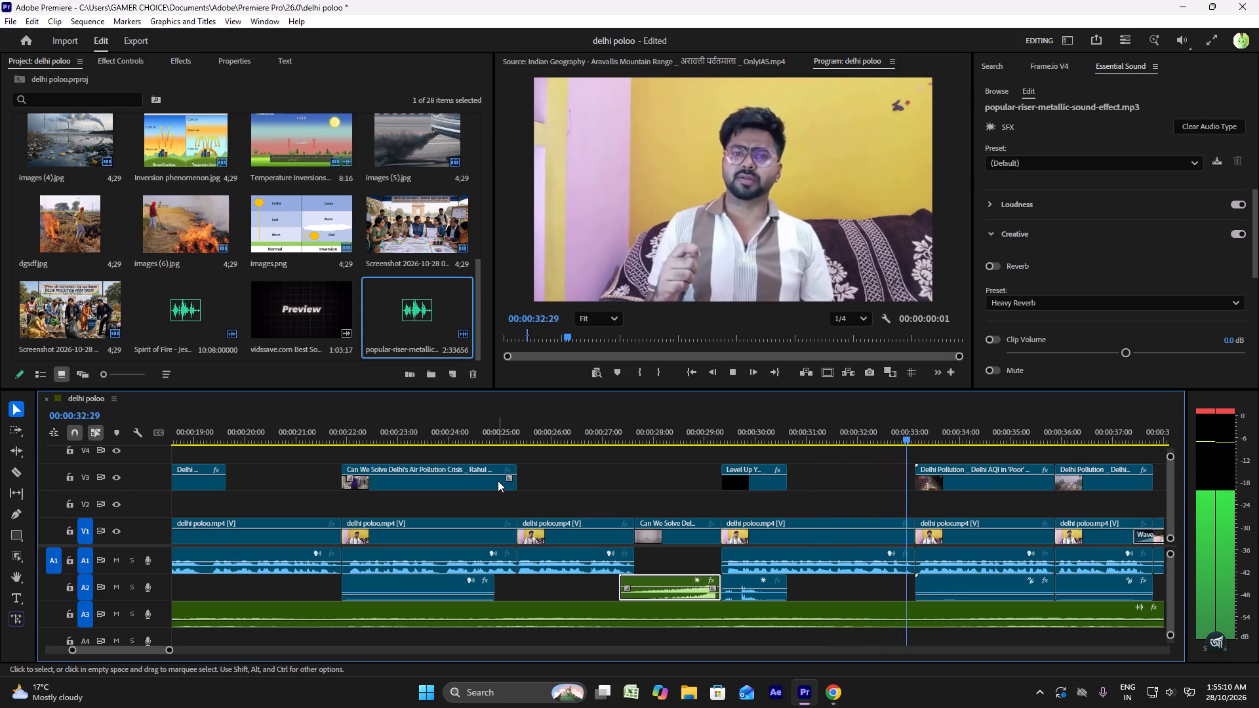
Export the full sequence as delhi poloo.mp4 in H.264 at Full HD (1920 x 1080) with the current custom settings.
scroll(498, 481, "down", 5, "alt")
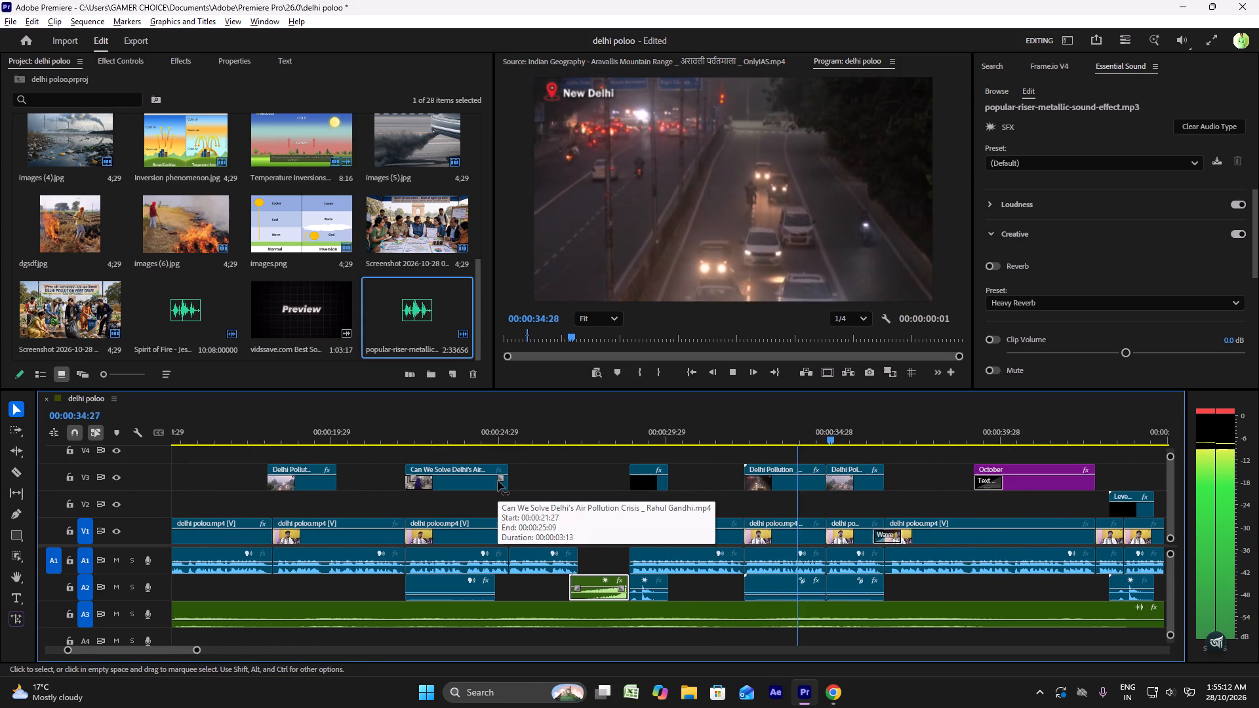
scroll(497, 481, "down", 6, "alt")
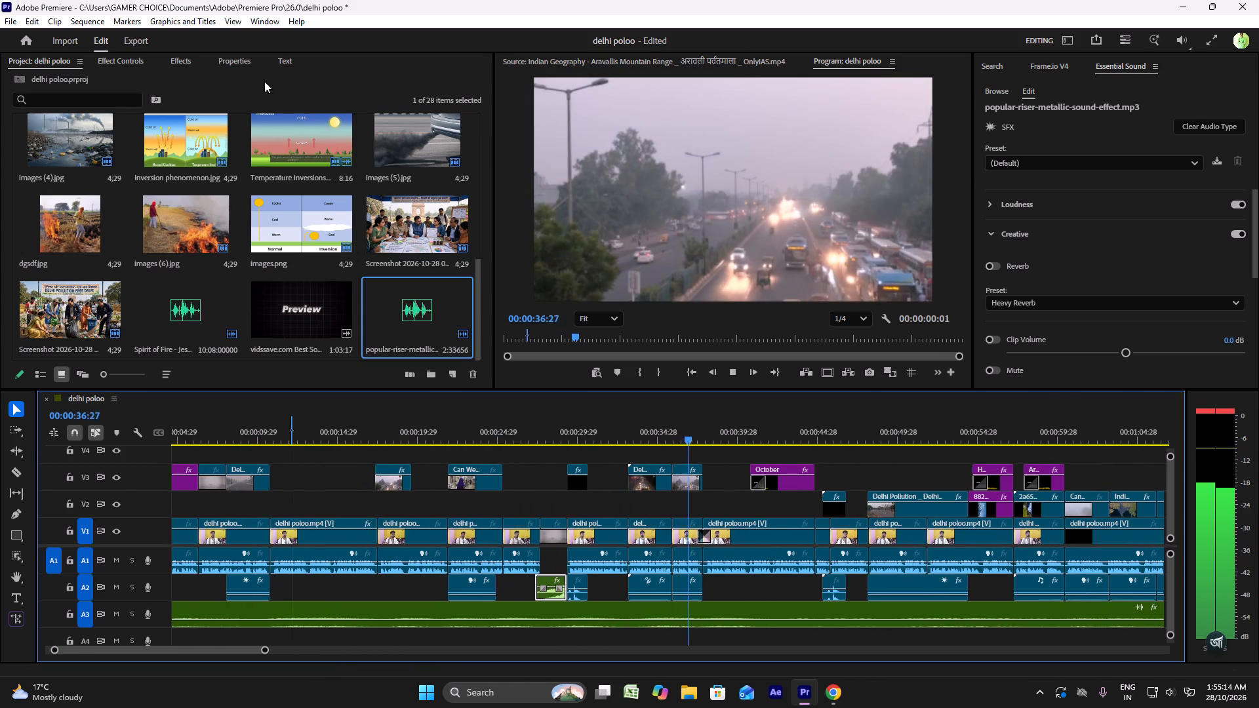
left_click(125, 36)
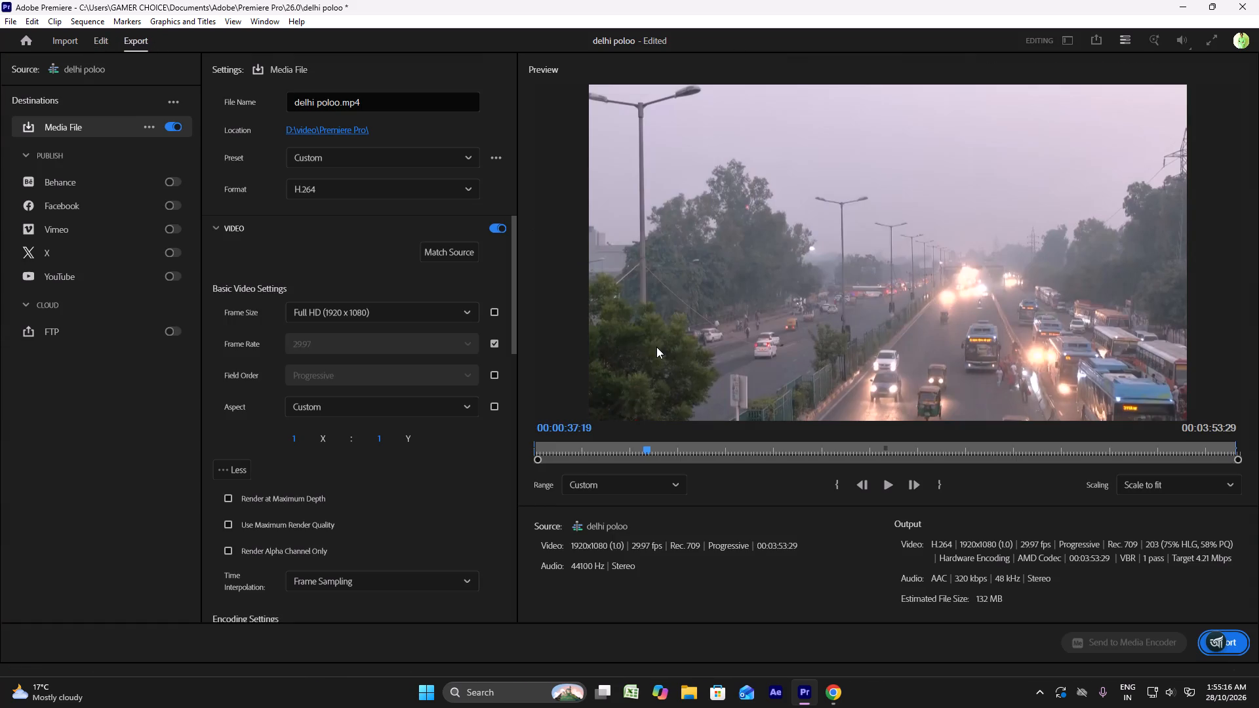
left_click(1241, 643)
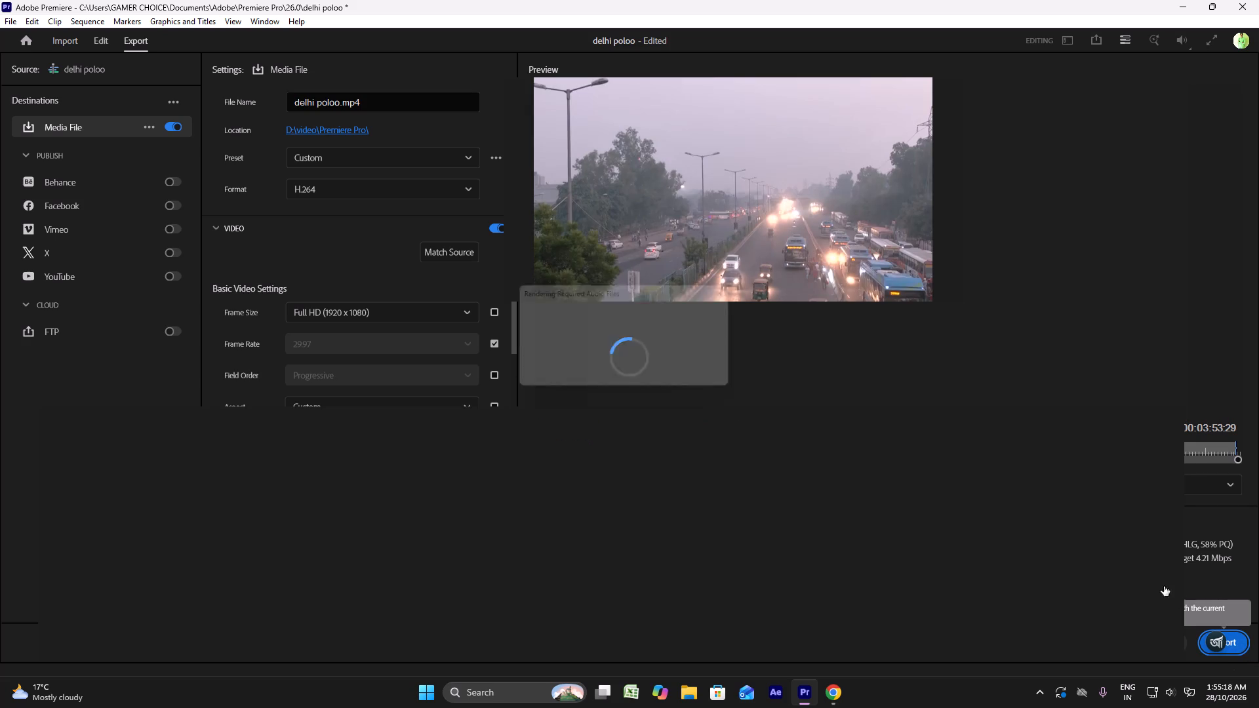
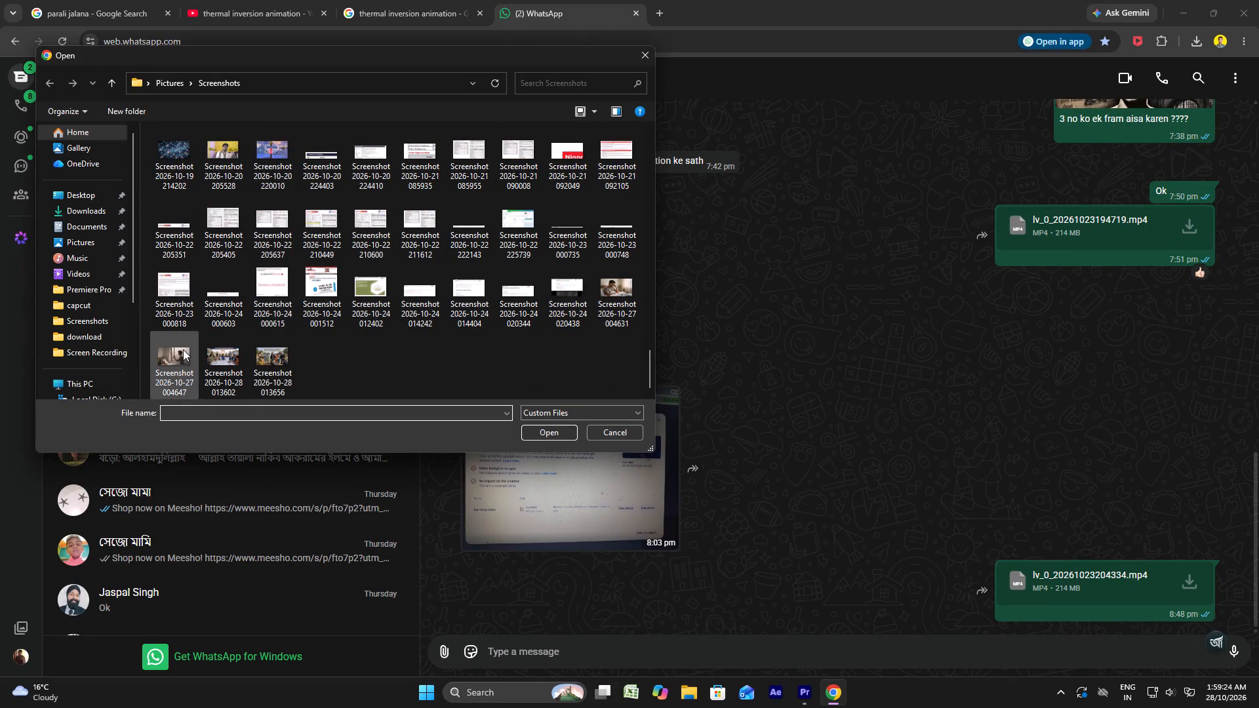
Select the exported delhi poloo video from the Premiere Pro folder as the file to attach to the WhatsApp chat.
left_click(90, 196)
left_click(89, 209)
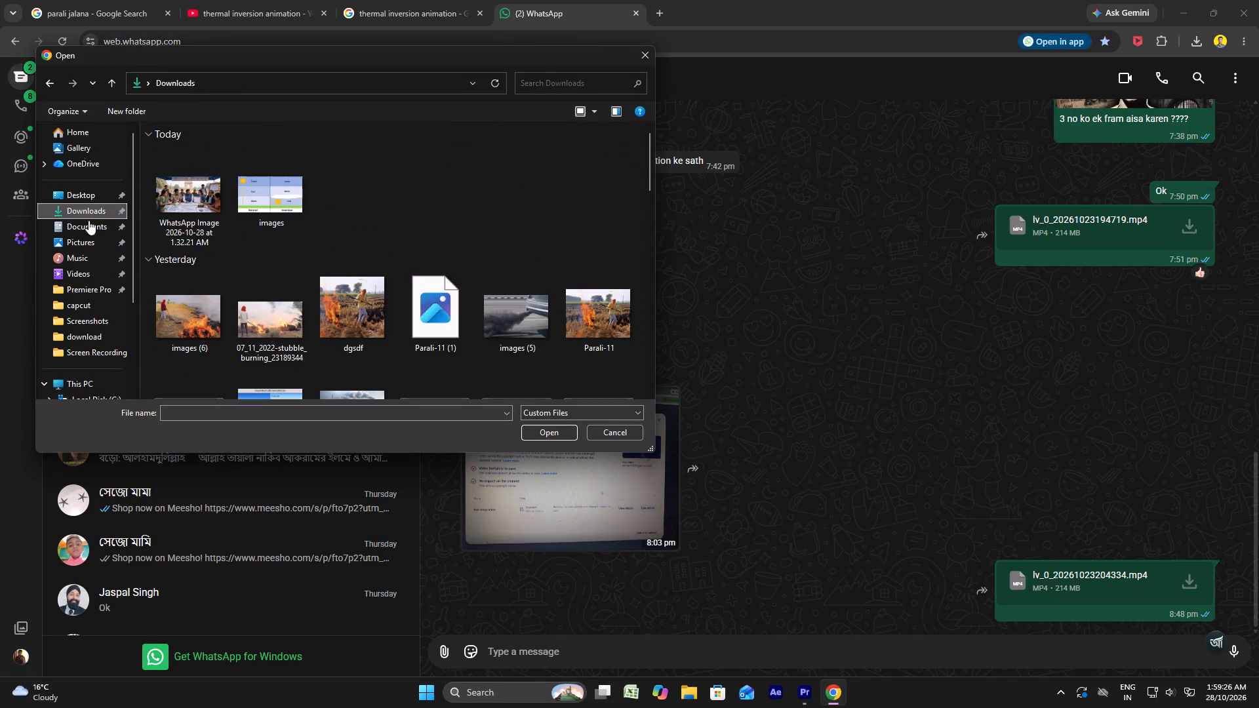
left_click(89, 295)
scroll(346, 247, "down", 11)
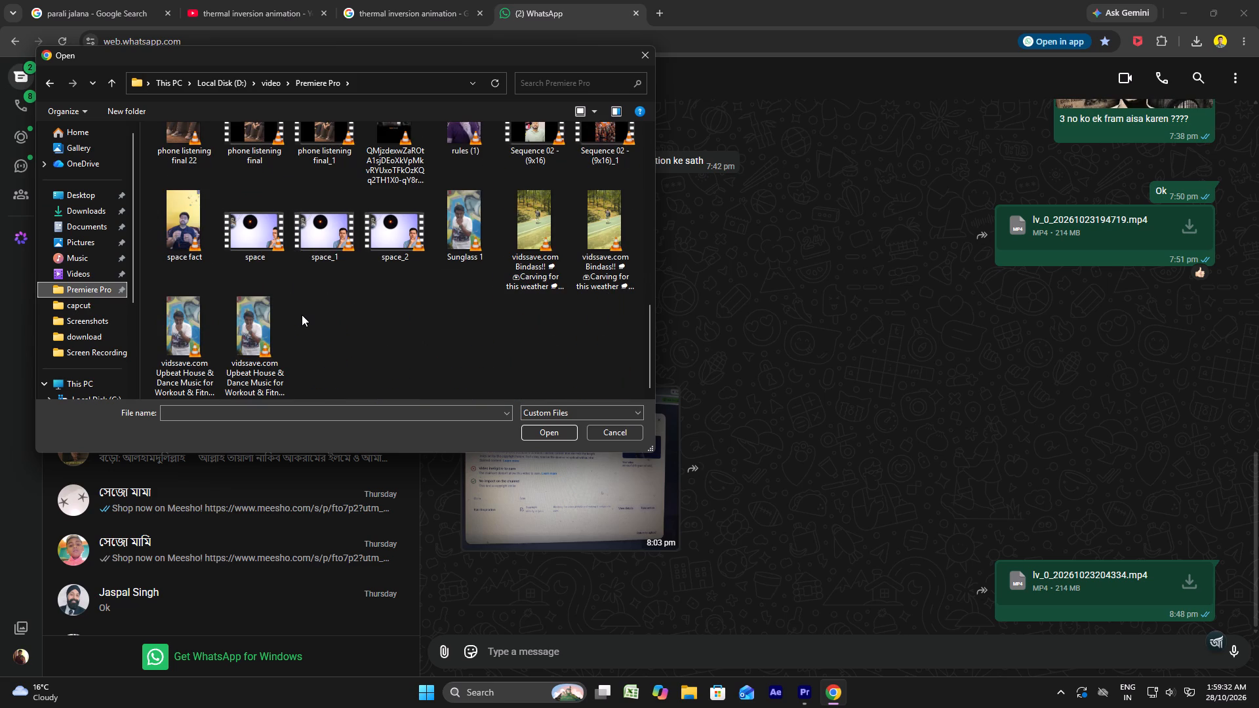
scroll(302, 315, "up", 2)
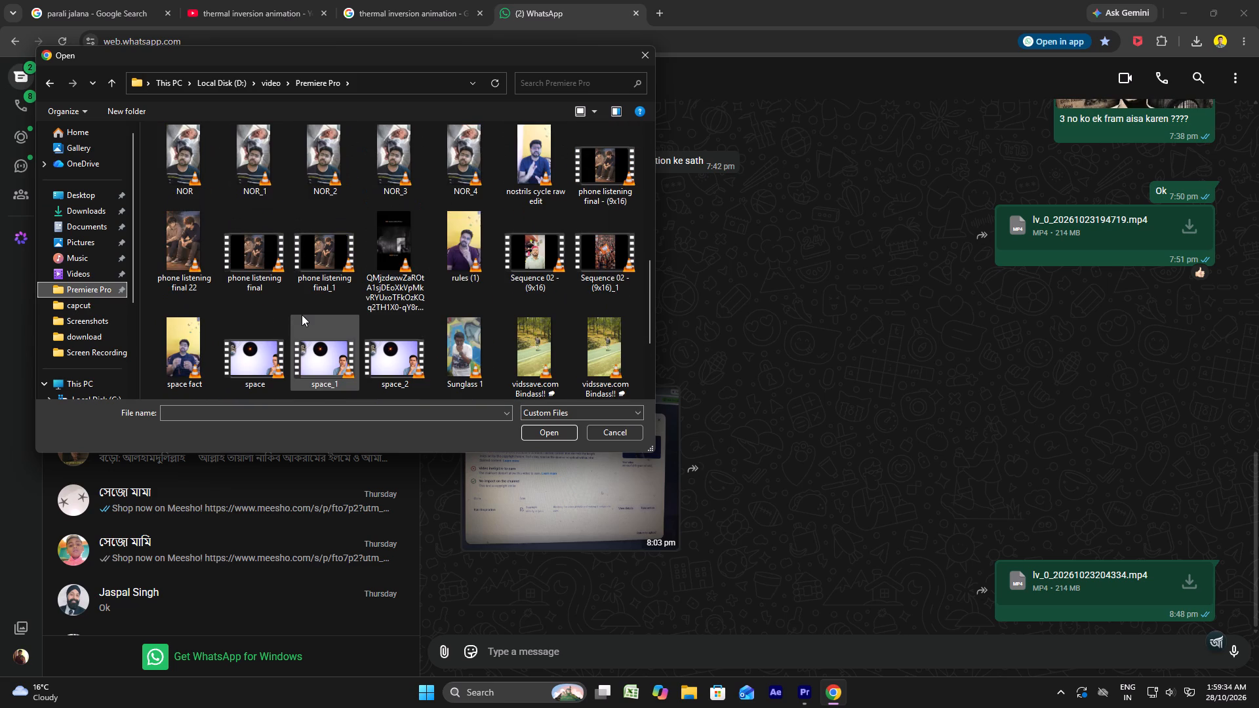
scroll(302, 315, "up", 2)
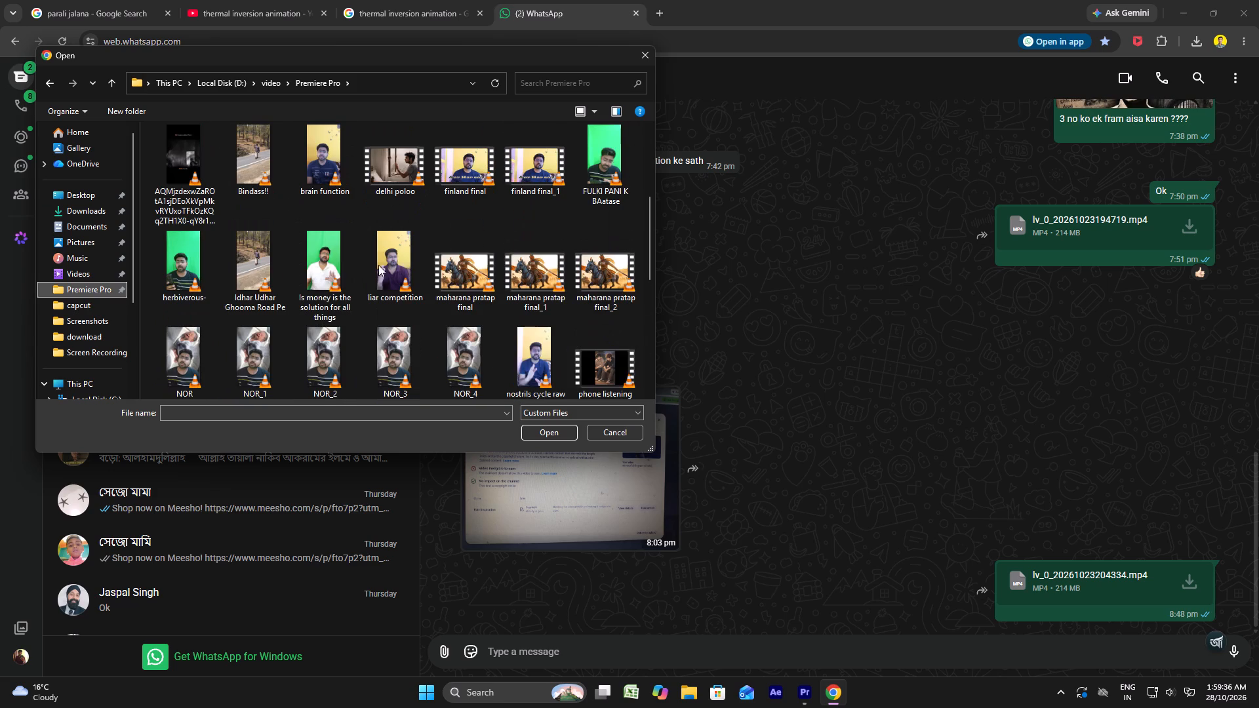
left_click(402, 184)
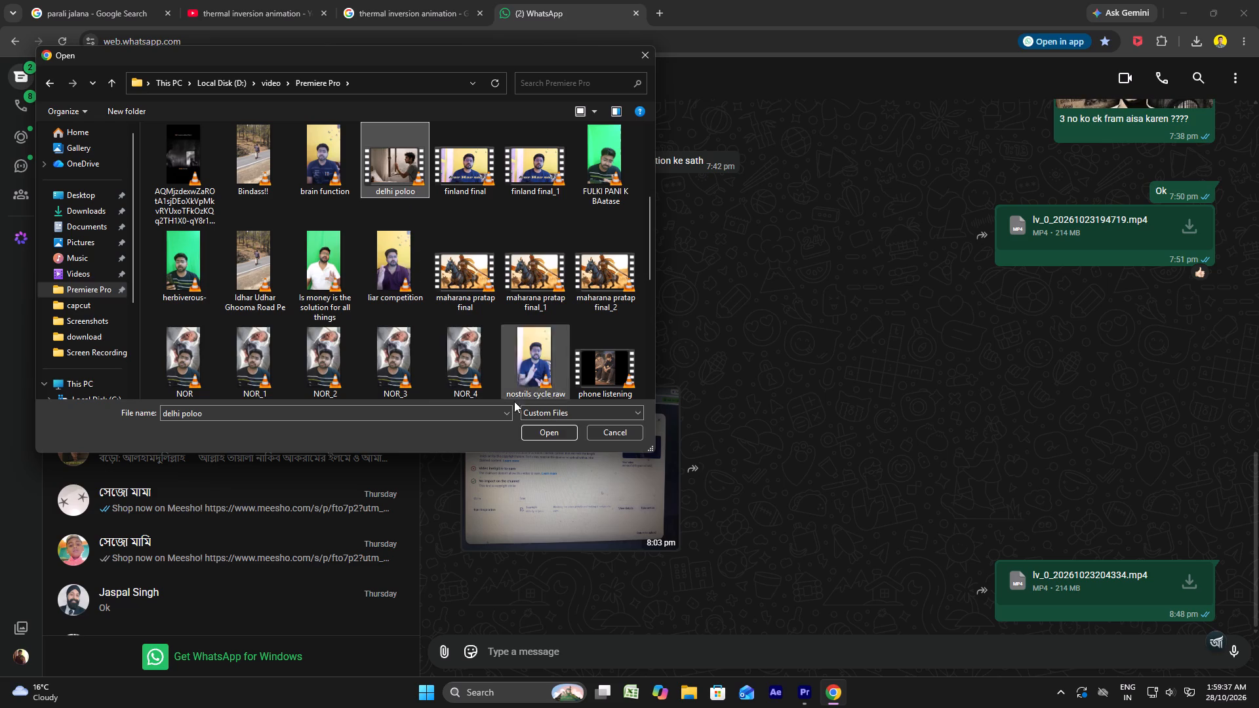